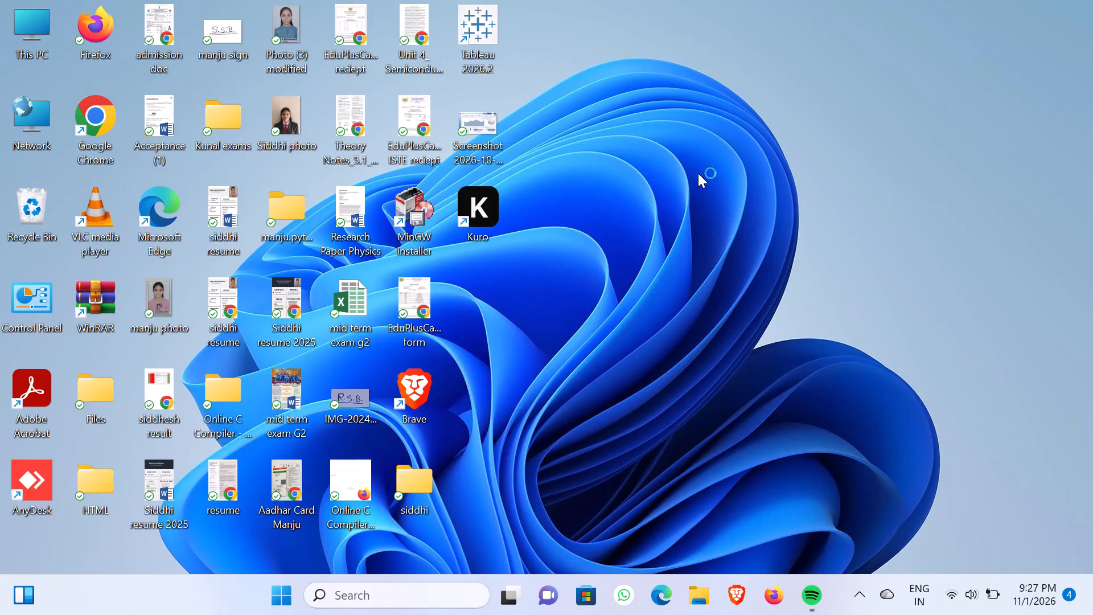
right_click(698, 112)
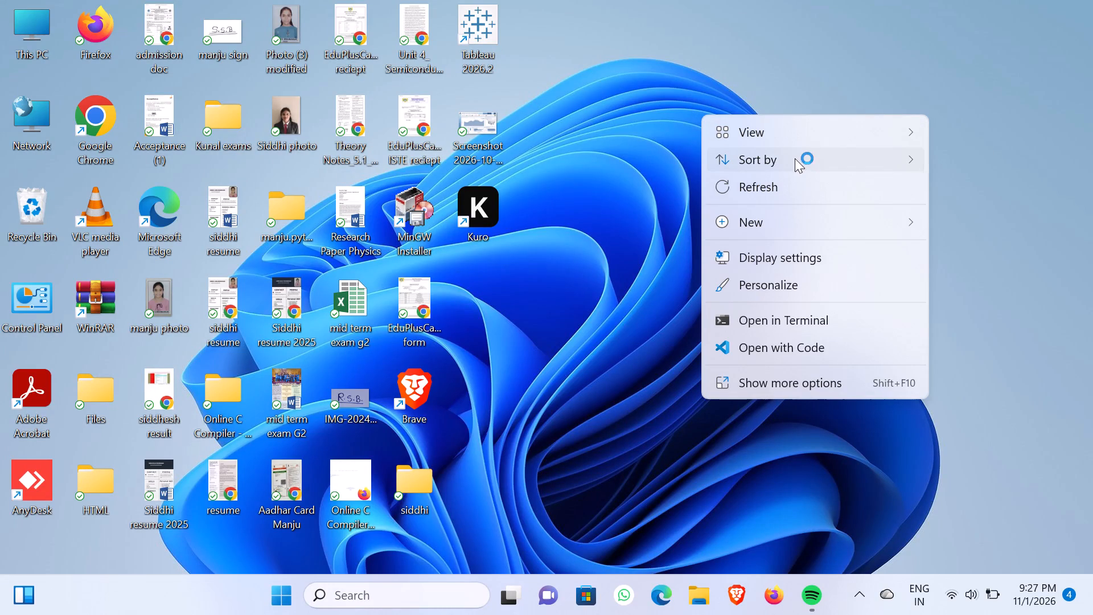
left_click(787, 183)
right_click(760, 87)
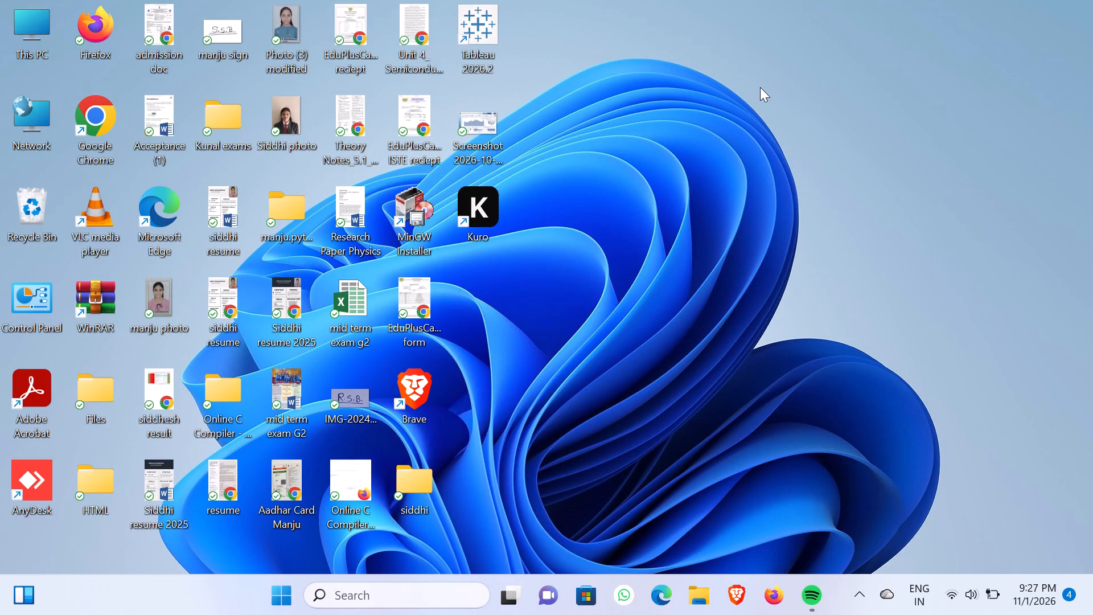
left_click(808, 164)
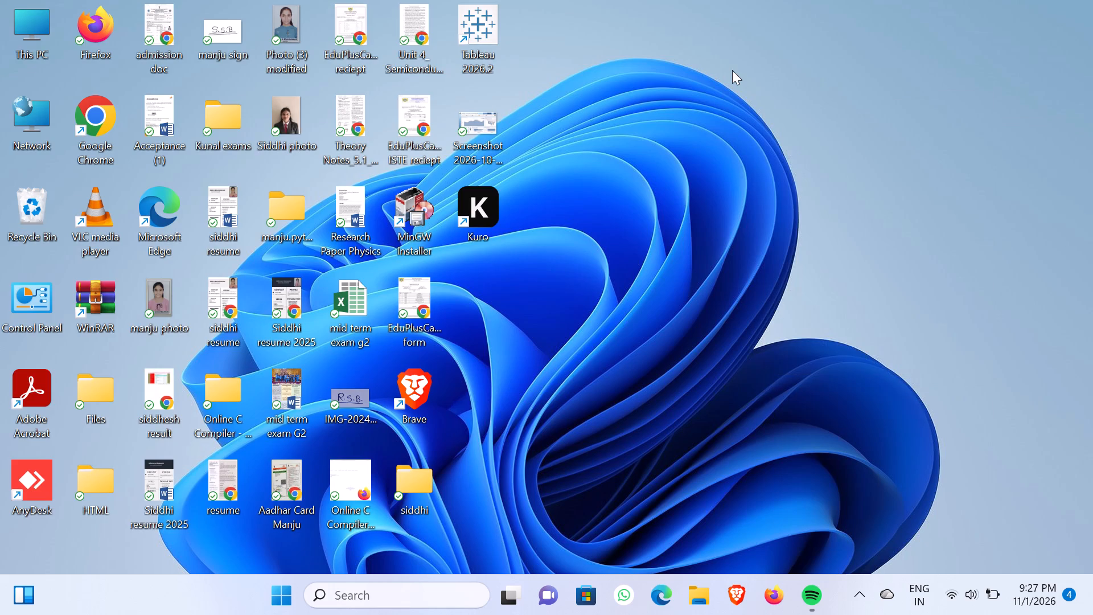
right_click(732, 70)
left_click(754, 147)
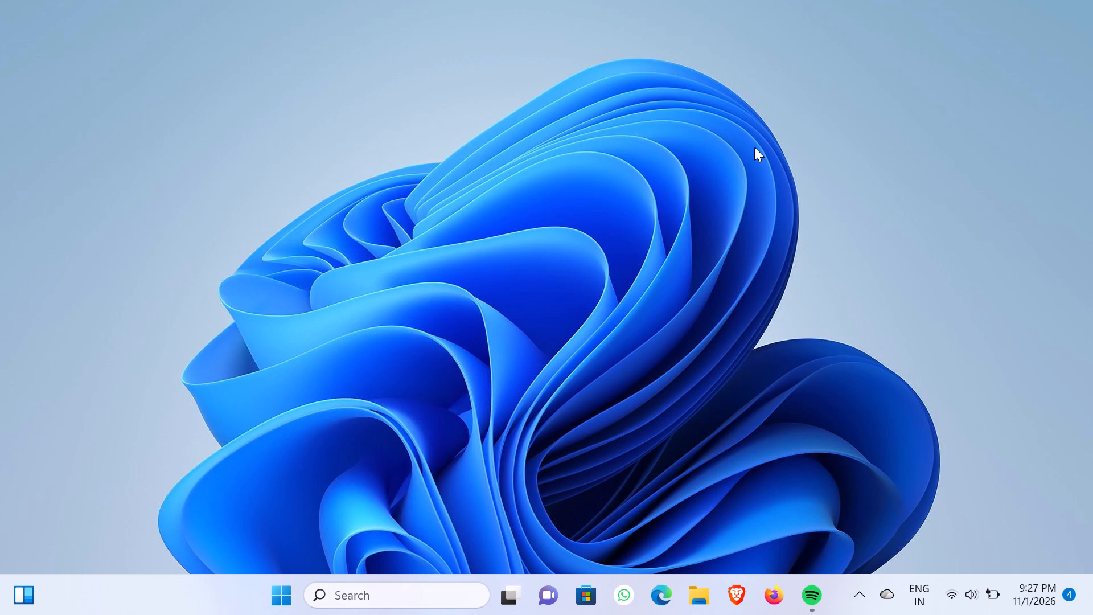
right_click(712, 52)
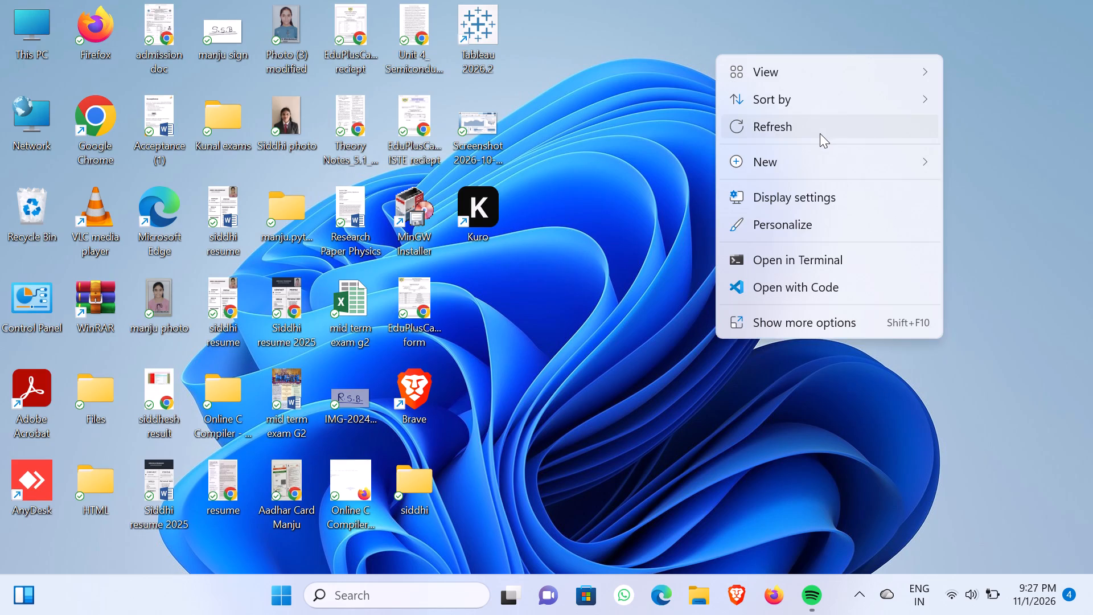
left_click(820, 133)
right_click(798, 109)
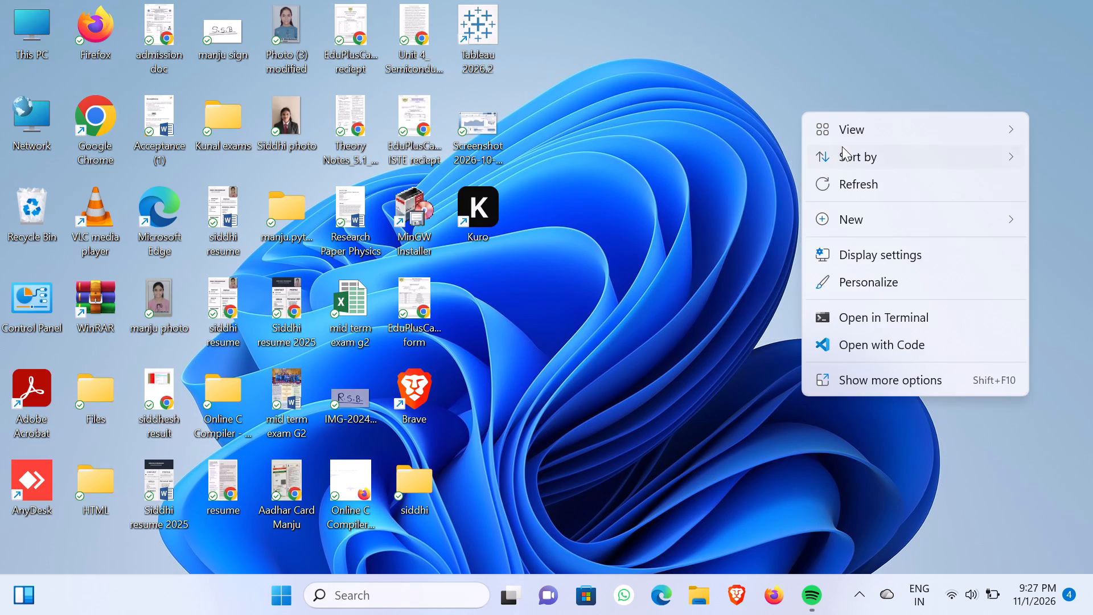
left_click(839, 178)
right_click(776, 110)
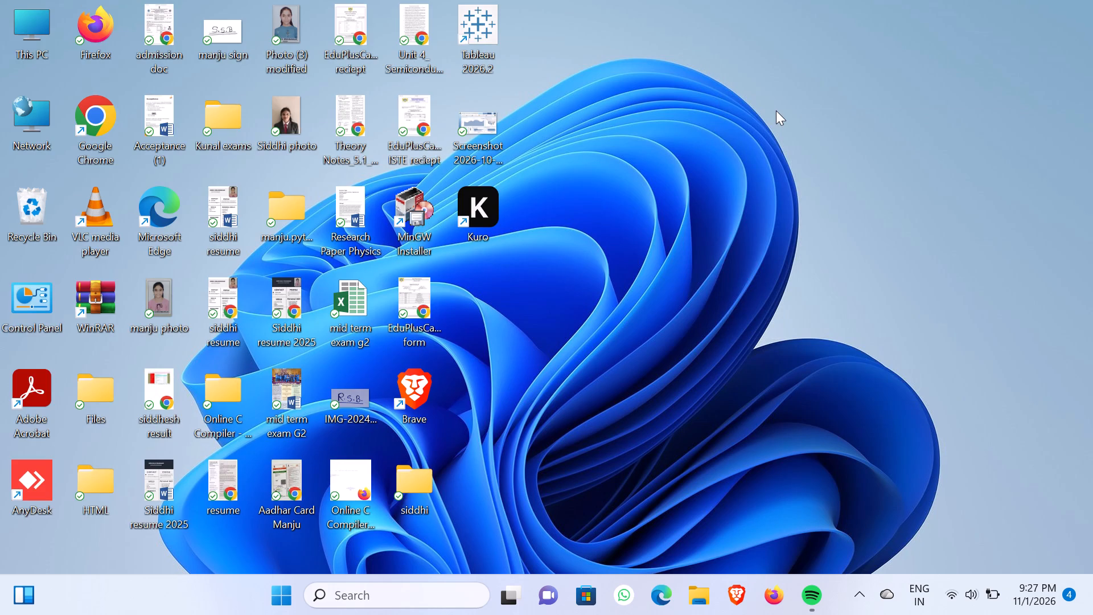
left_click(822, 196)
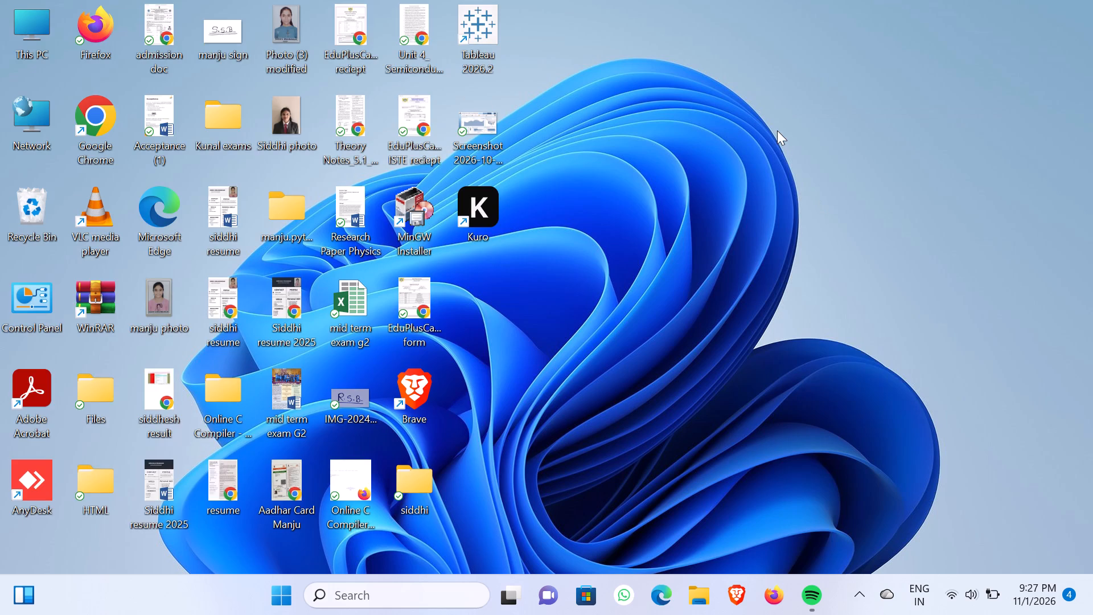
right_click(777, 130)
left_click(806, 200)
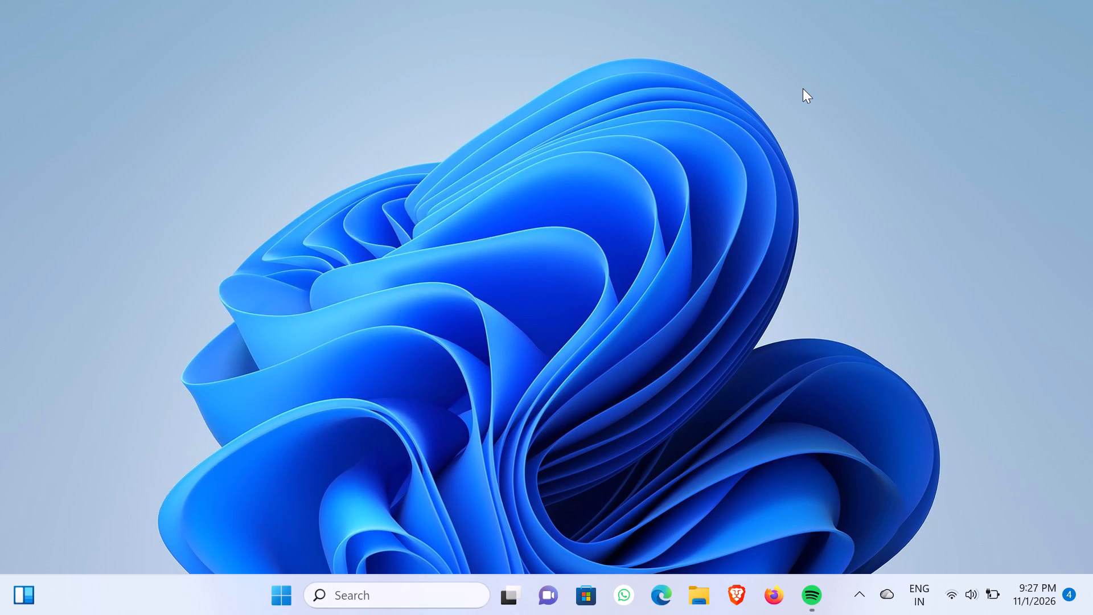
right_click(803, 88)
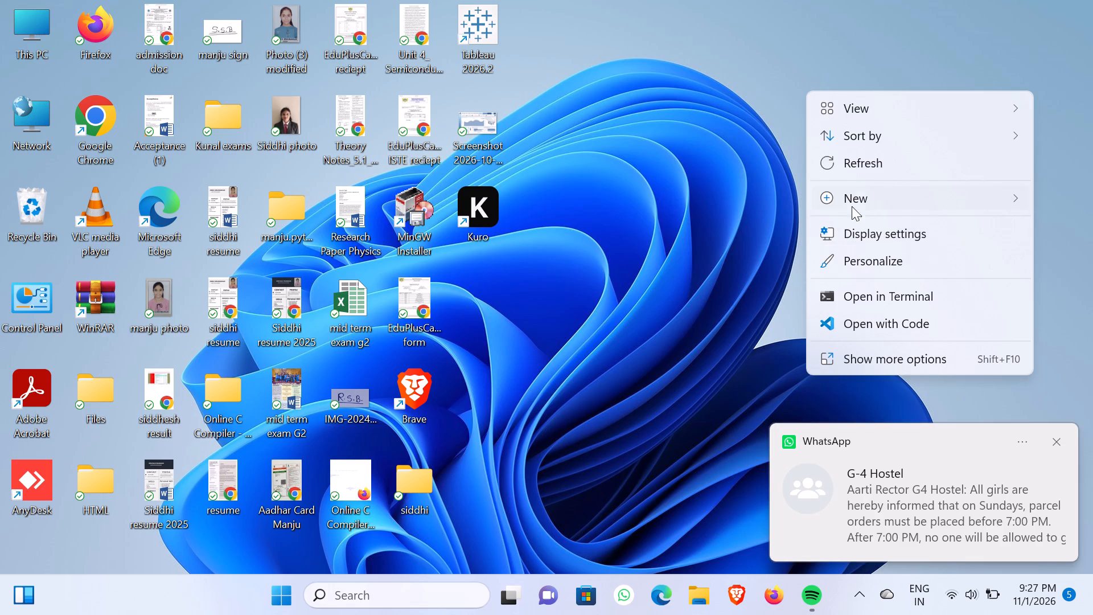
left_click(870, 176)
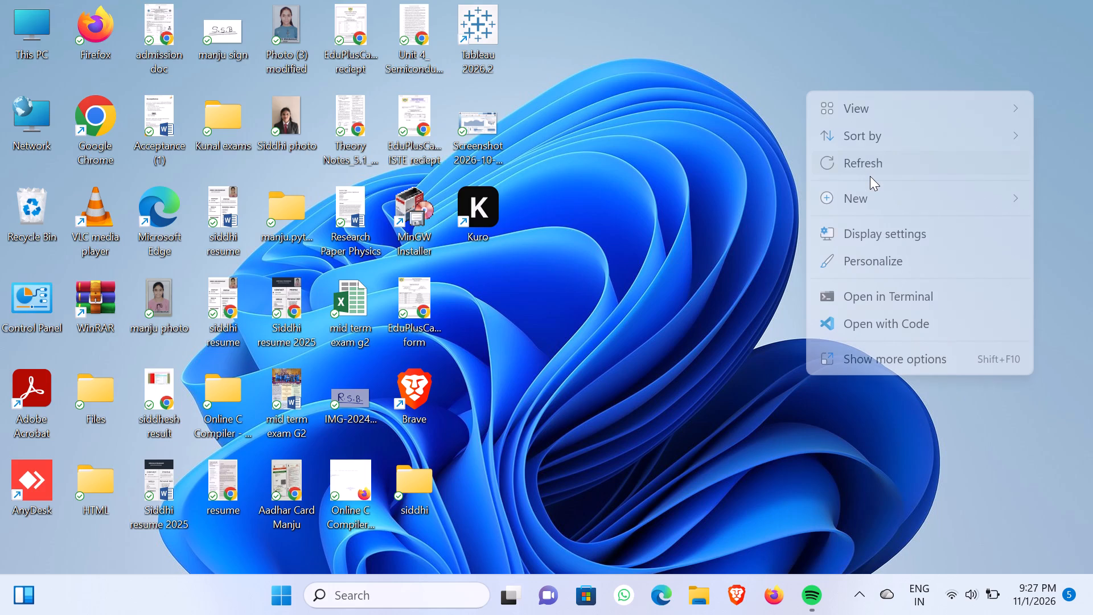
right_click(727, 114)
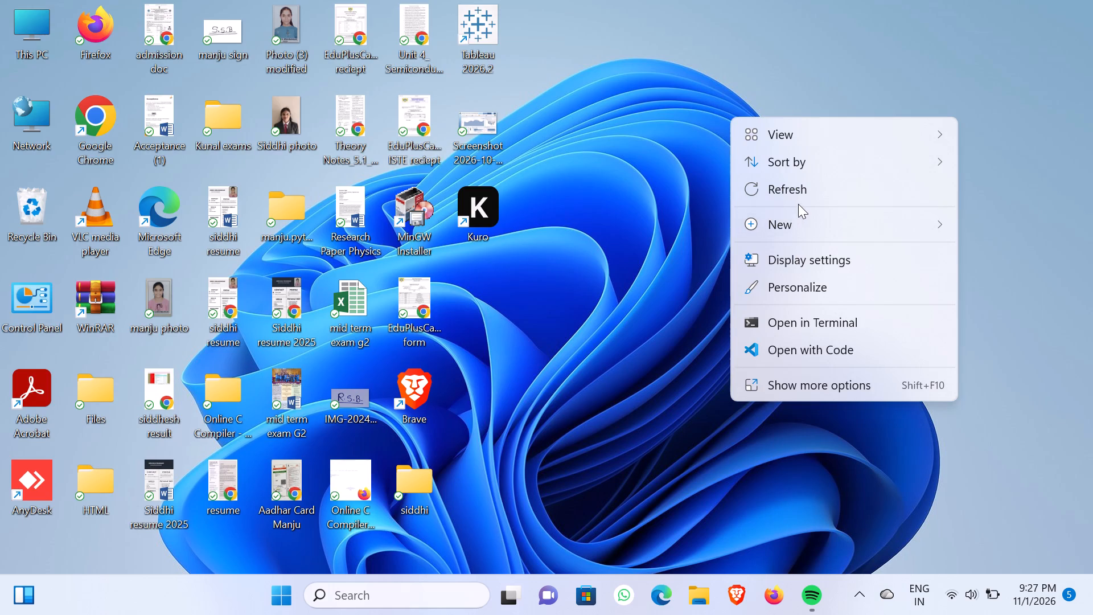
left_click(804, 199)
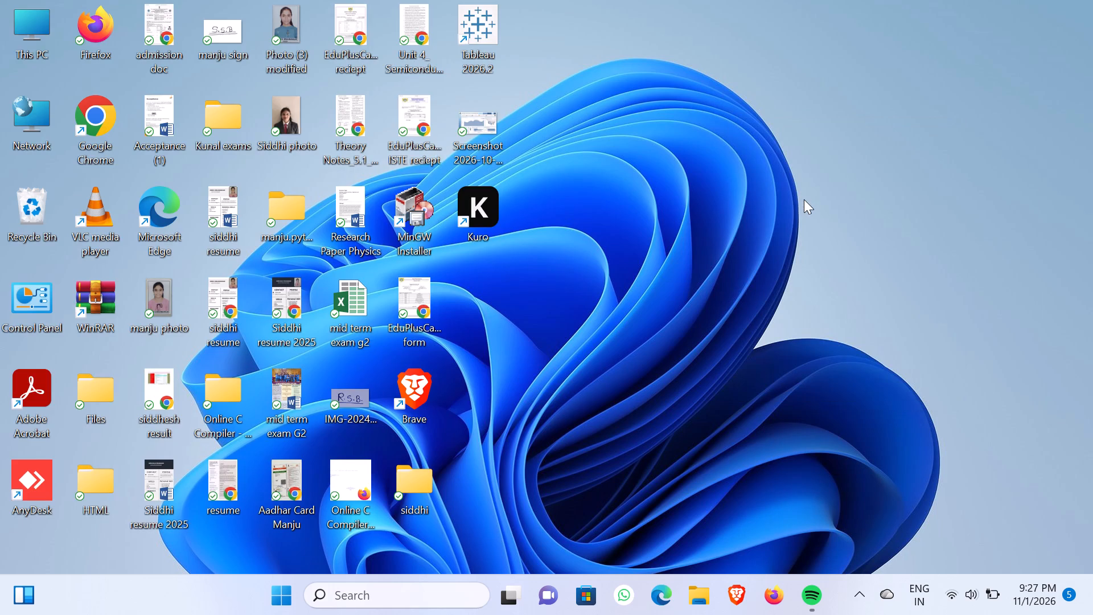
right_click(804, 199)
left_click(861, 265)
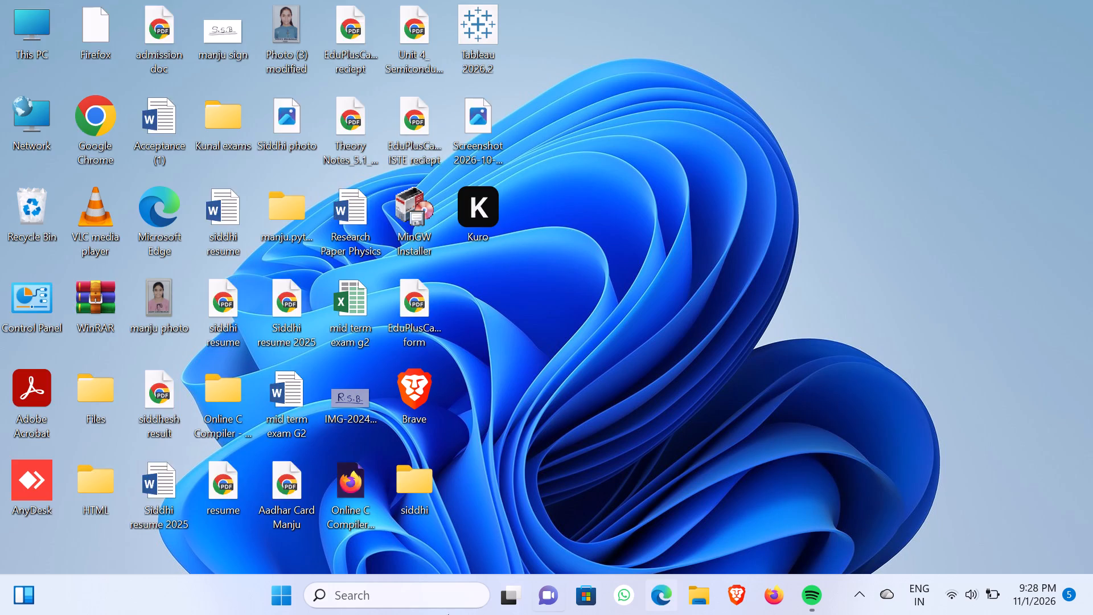
triple_click(87, 143)
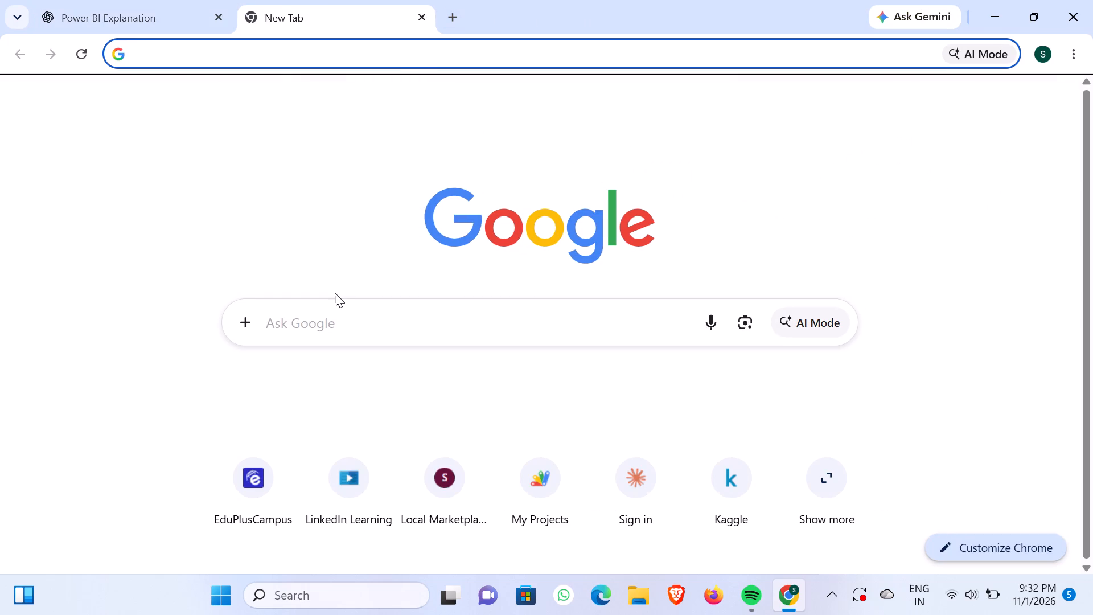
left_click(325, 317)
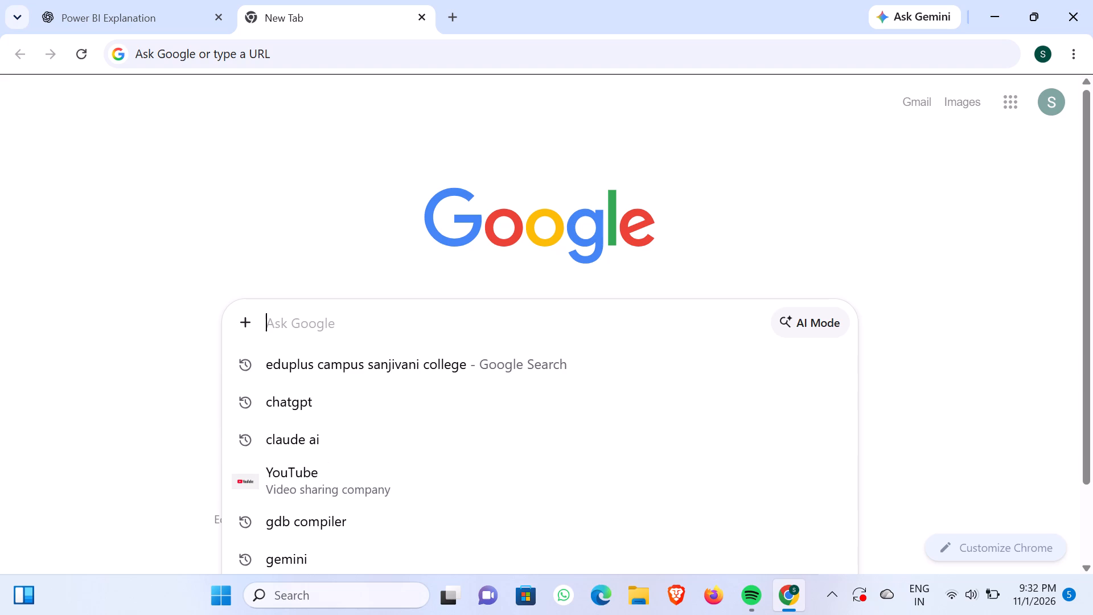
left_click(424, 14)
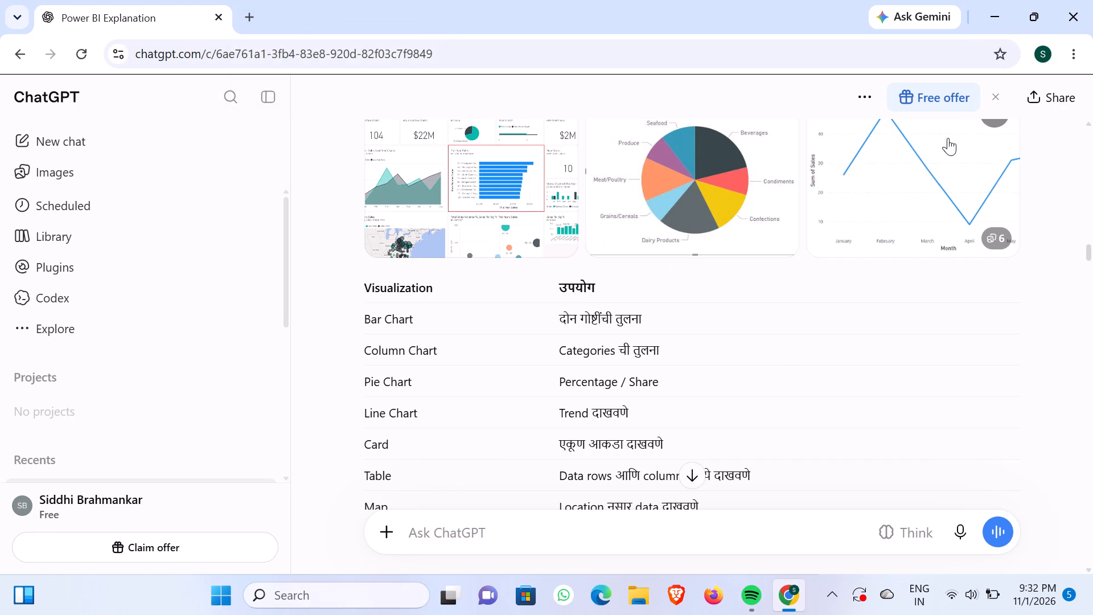
Minimize the browser window and refresh the desktop.
left_click(982, 19)
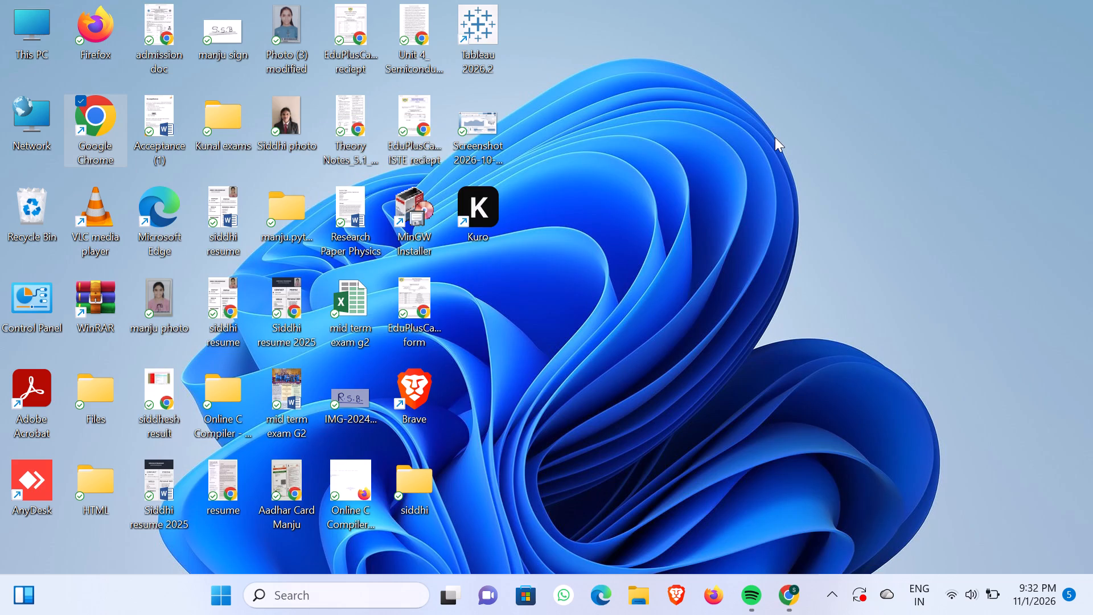
right_click(775, 137)
left_click(802, 206)
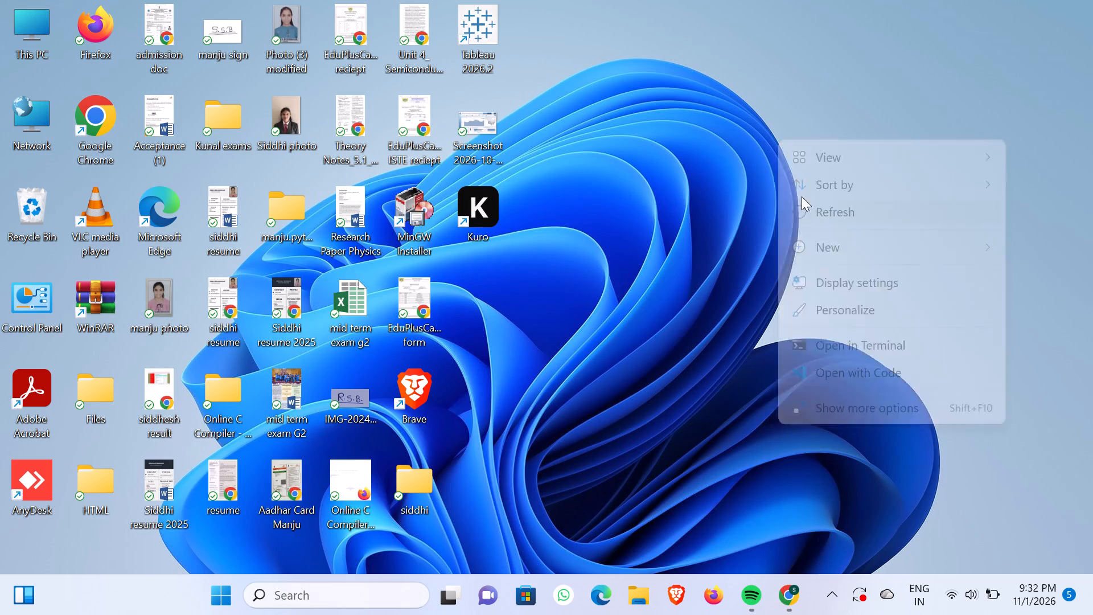
right_click(787, 160)
left_click(841, 224)
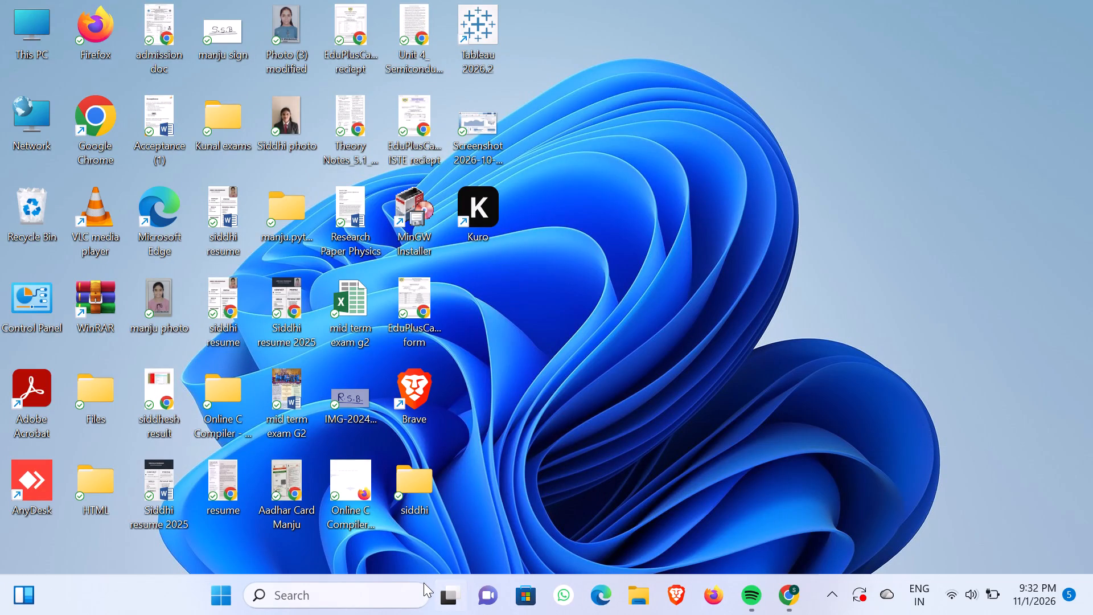
Launch WhatsApp from the recent apps in Windows Search.
left_click(375, 604)
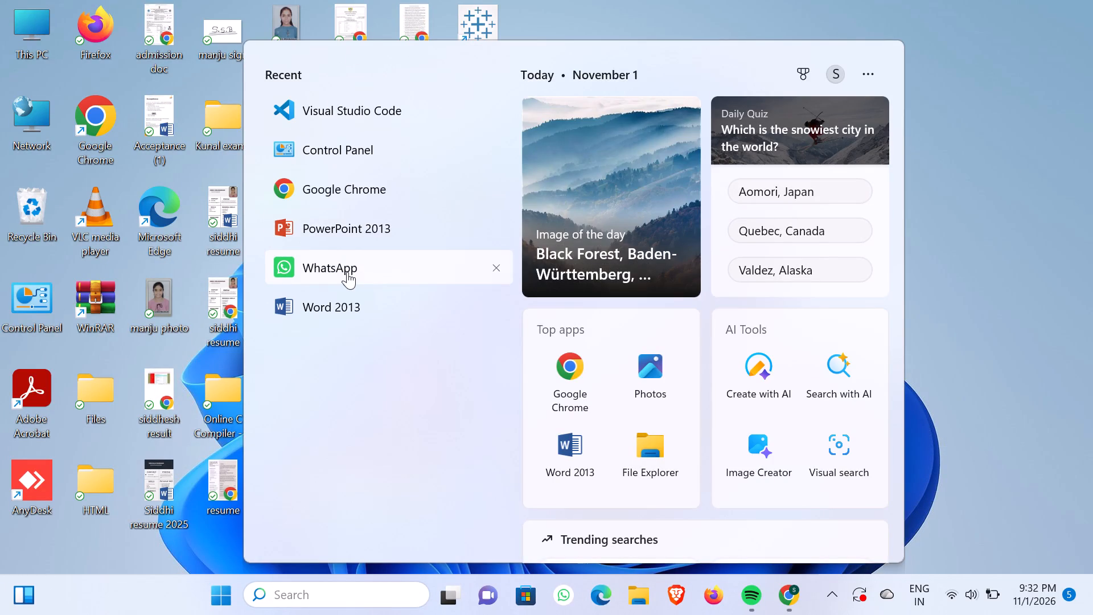
left_click(347, 269)
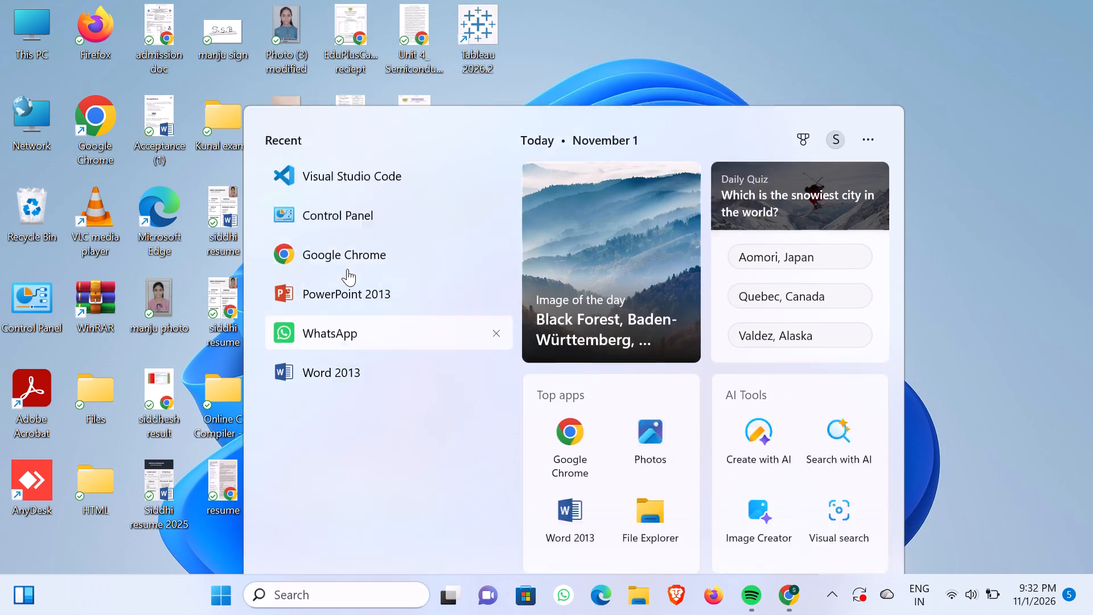
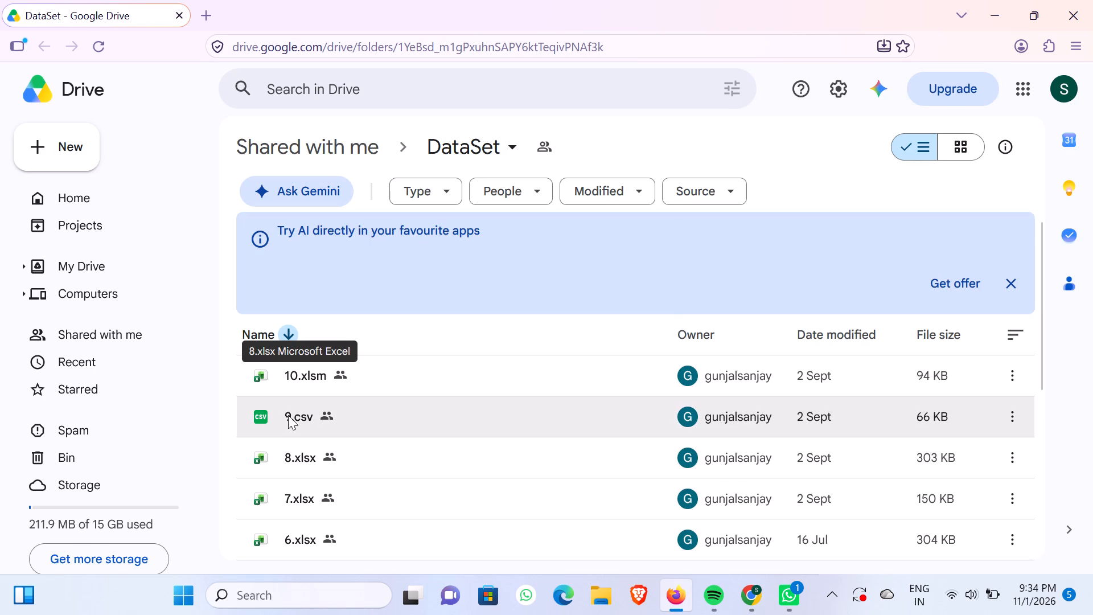
Download 8.xlsx from the shared DataSet folder in Google Drive, declining the Gemini student plan offer.
left_click(295, 453)
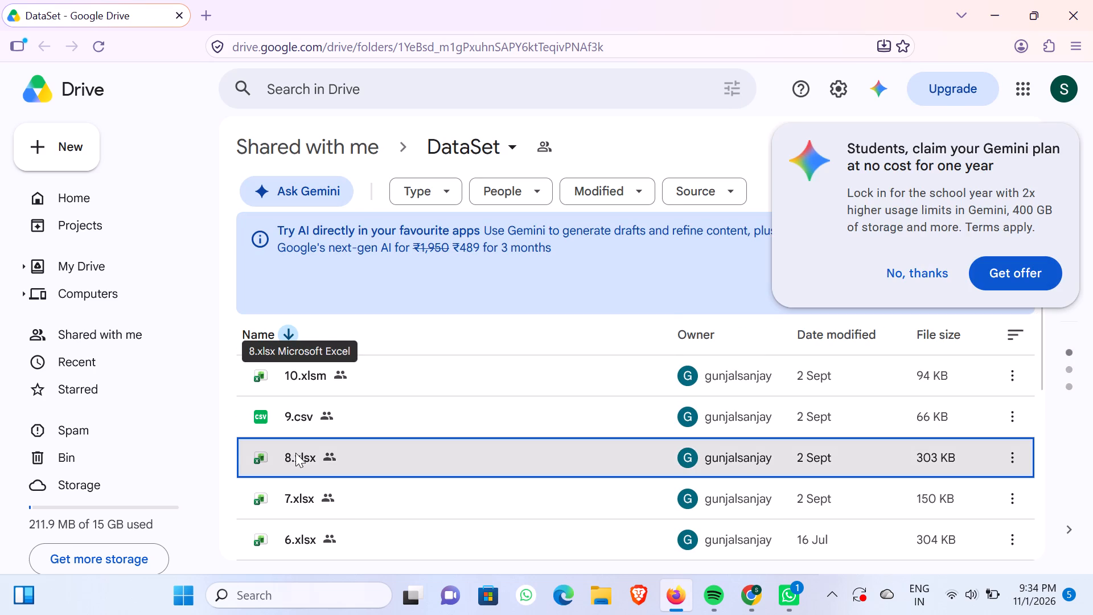
left_click(921, 280)
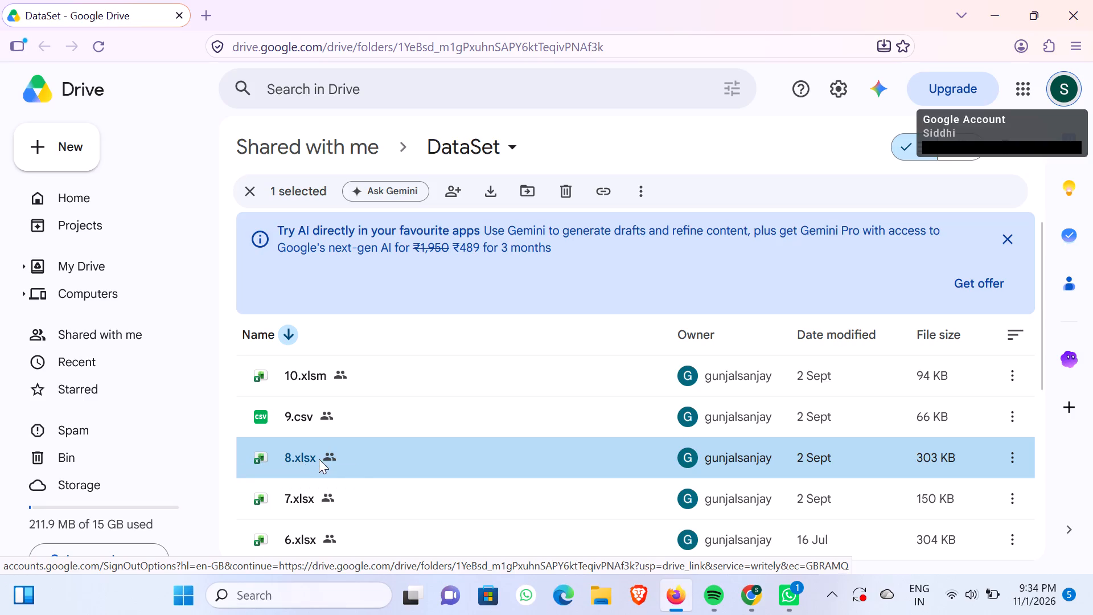
left_click(314, 457)
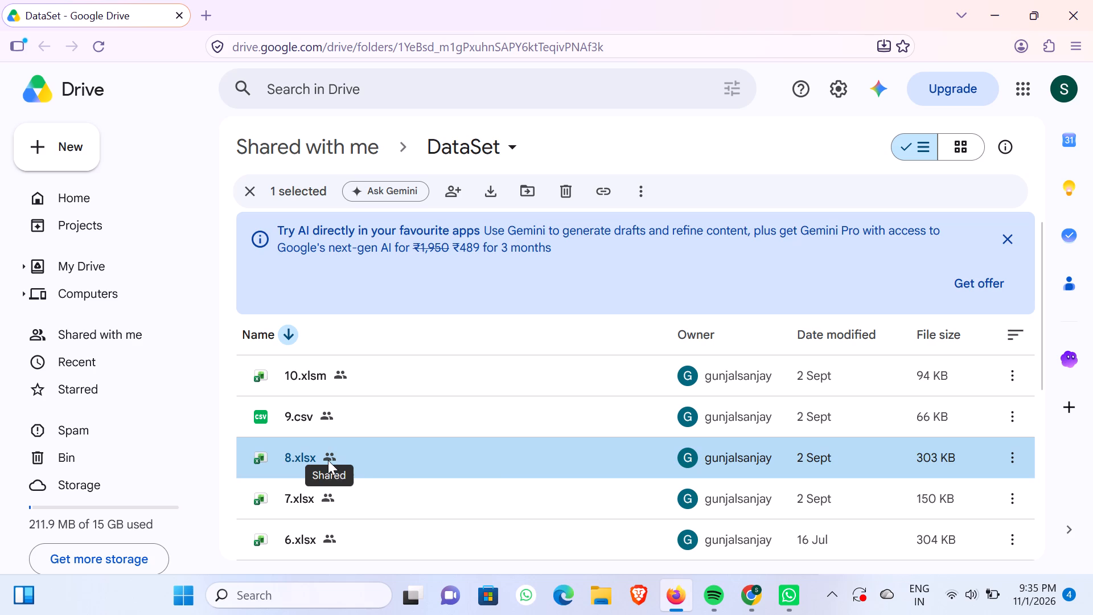
left_click(1012, 444)
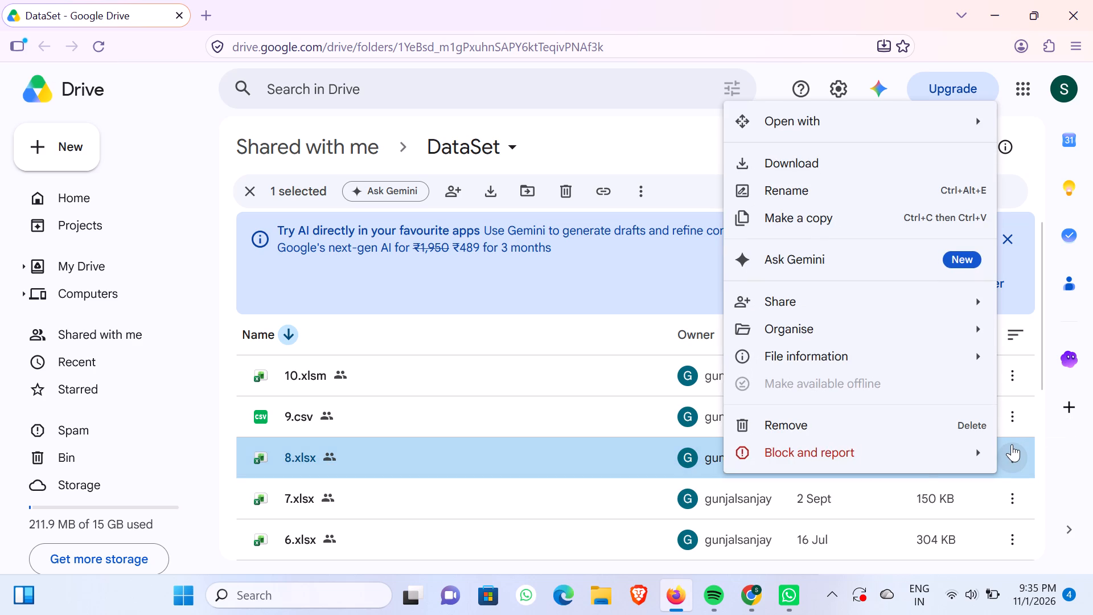
left_click(856, 165)
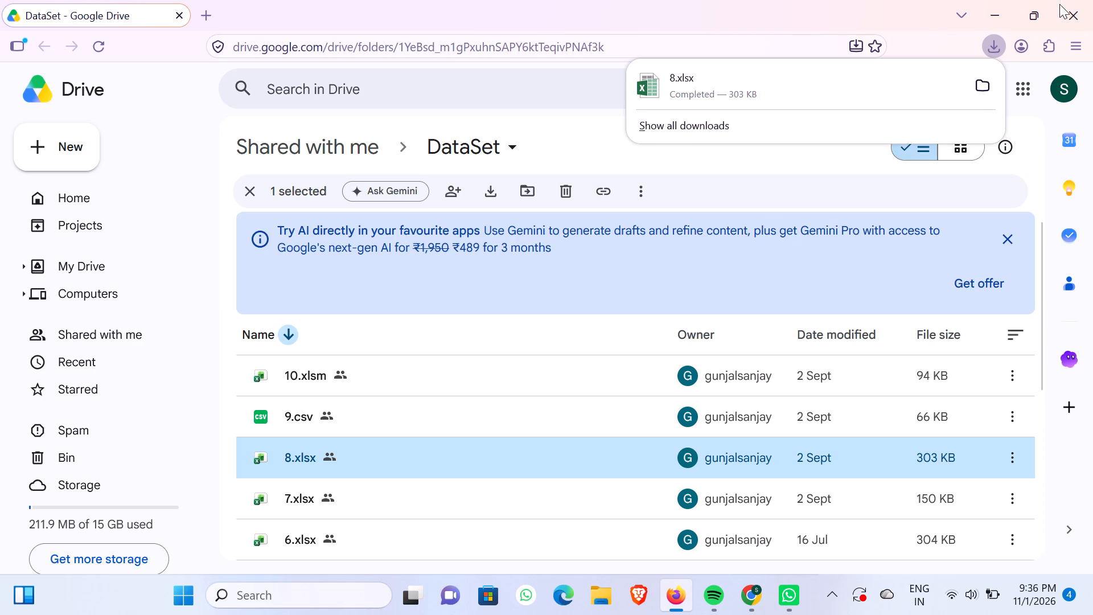
Minimize the browser window.
left_click(1013, 11)
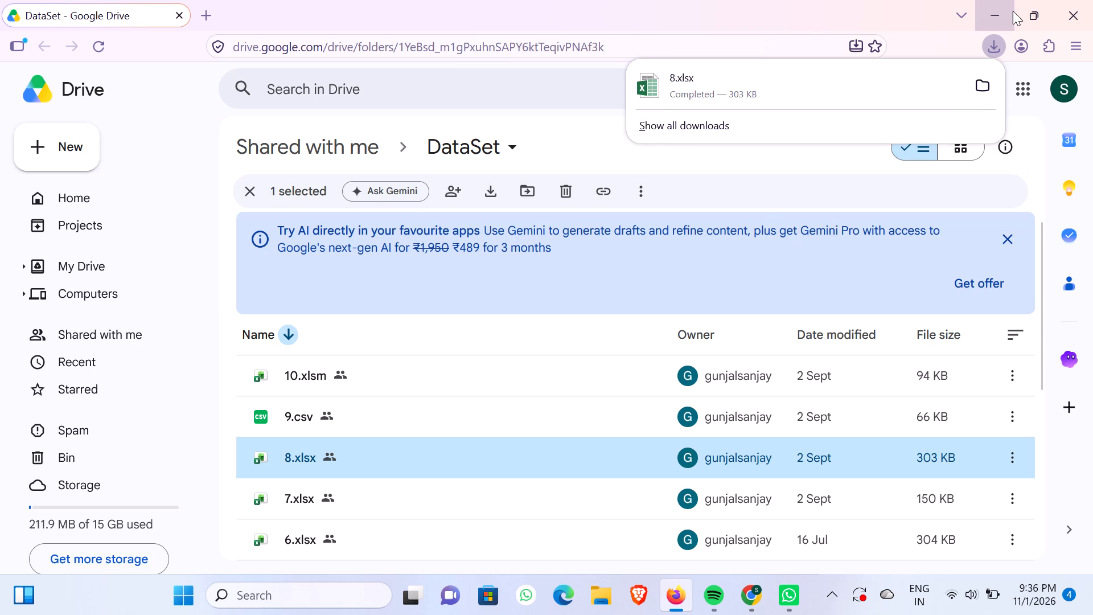
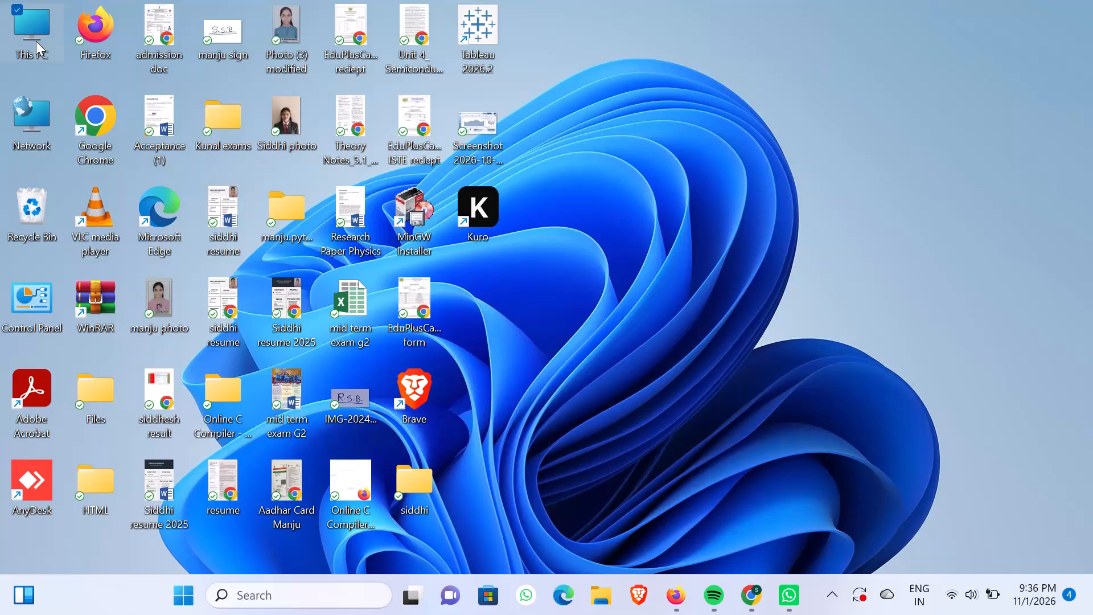
Check the Downloads folder for the downloaded 8 Excel workbook, and minimize the folder window.
double_click(36, 41)
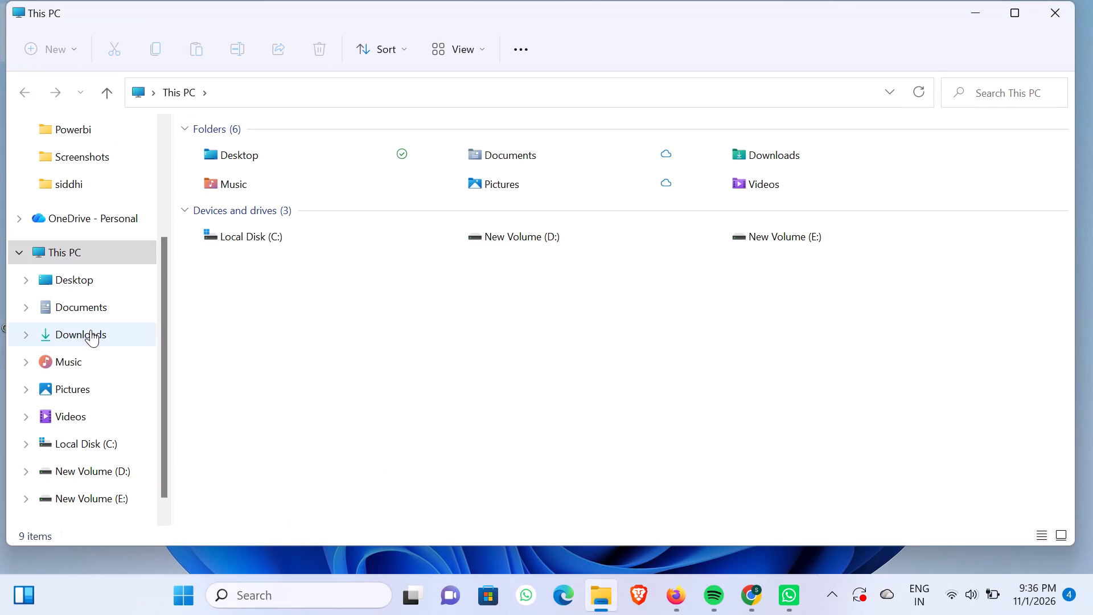
left_click(91, 330)
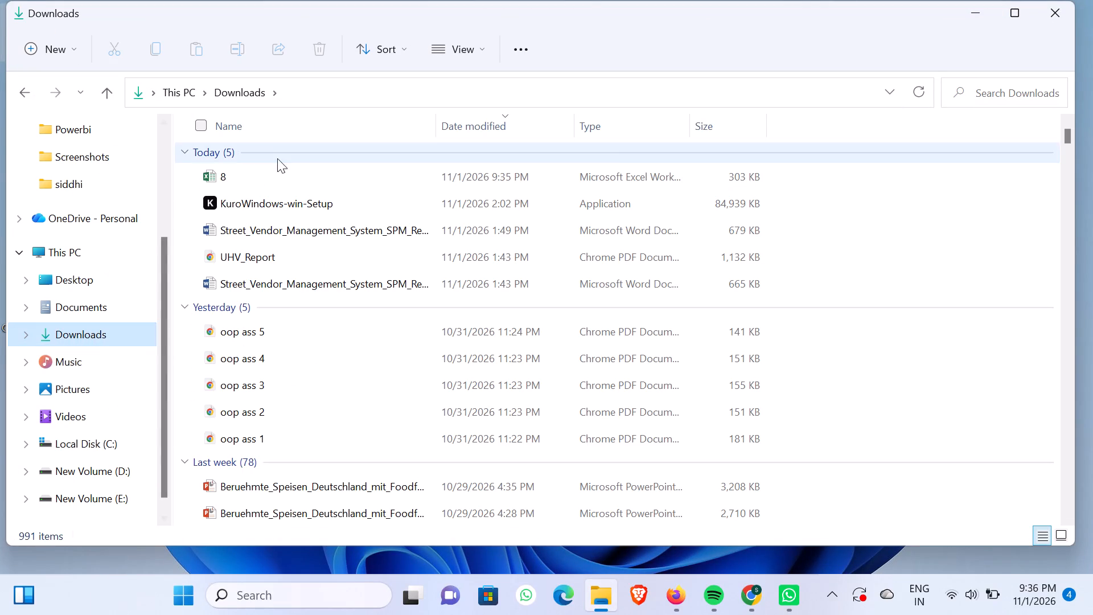
left_click(991, 18)
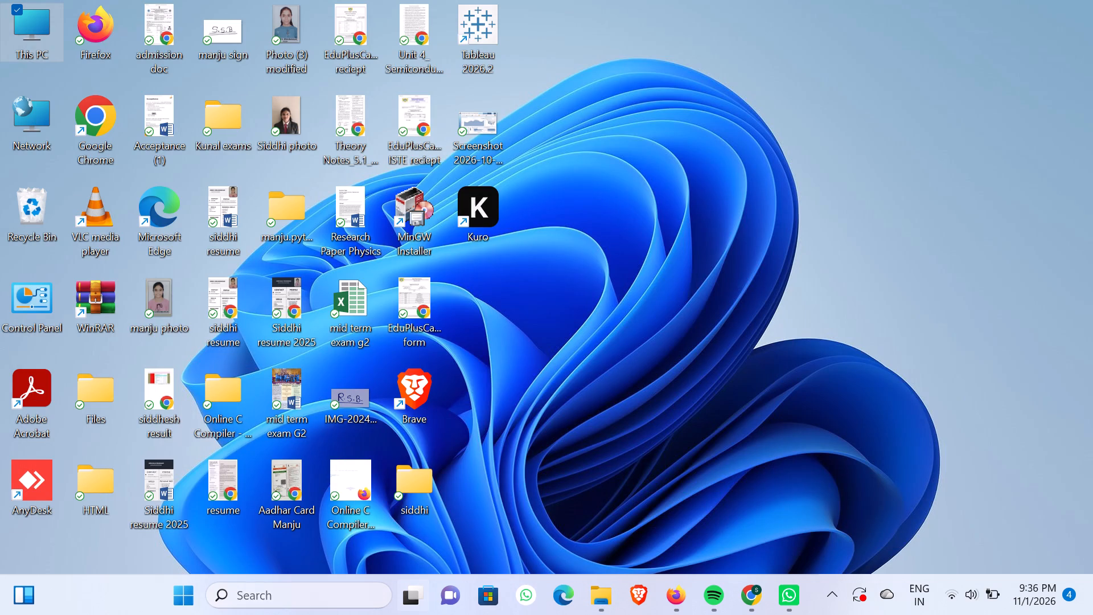
Search the computer for Power BI Desktop and launch it.
left_click(337, 592)
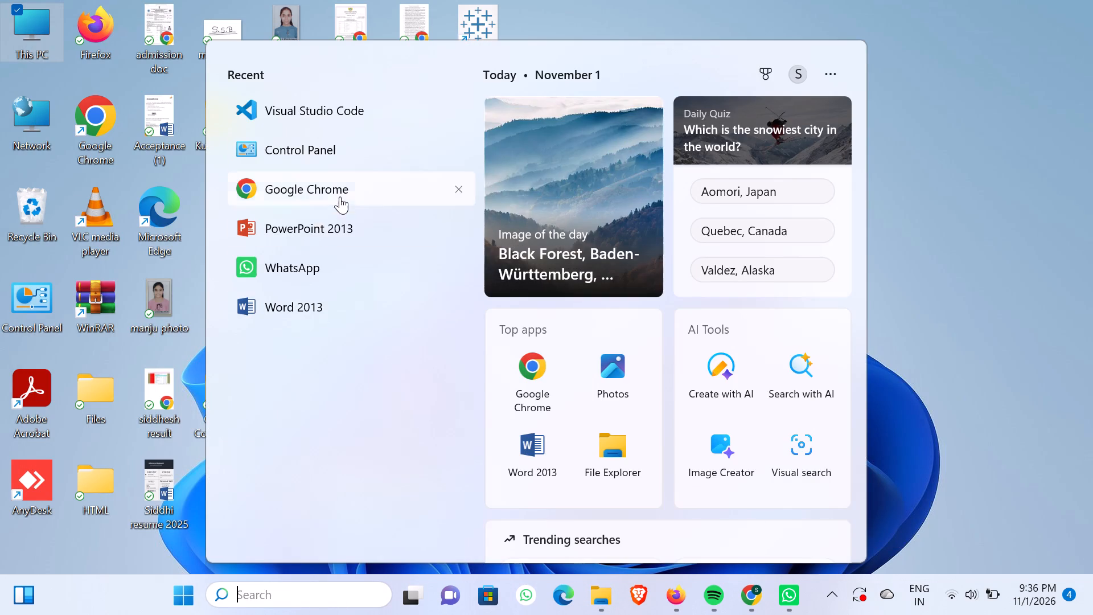
type("po")
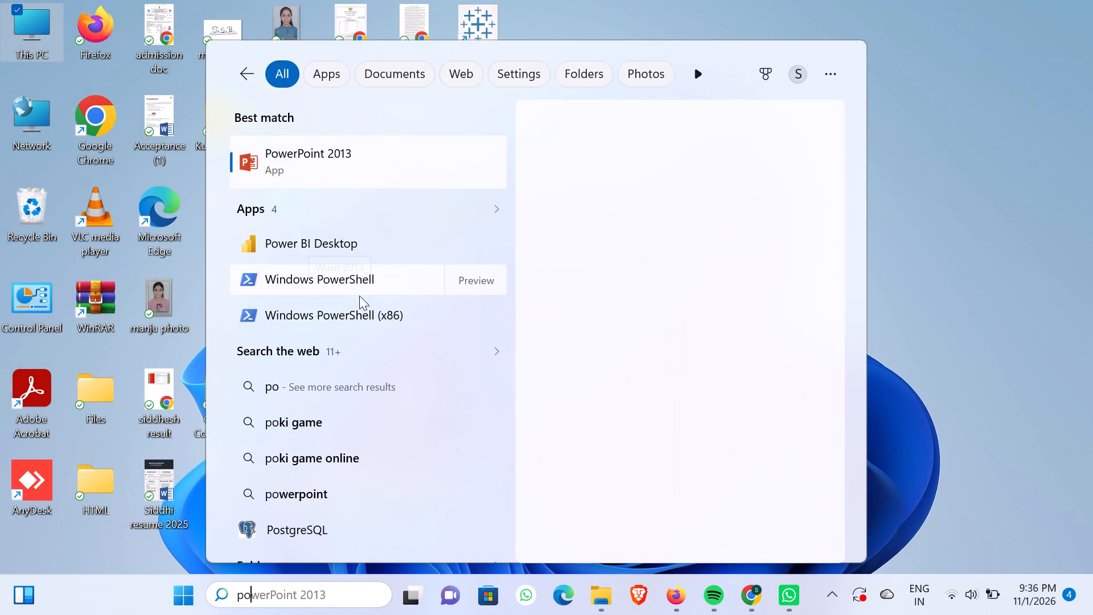
left_click(335, 234)
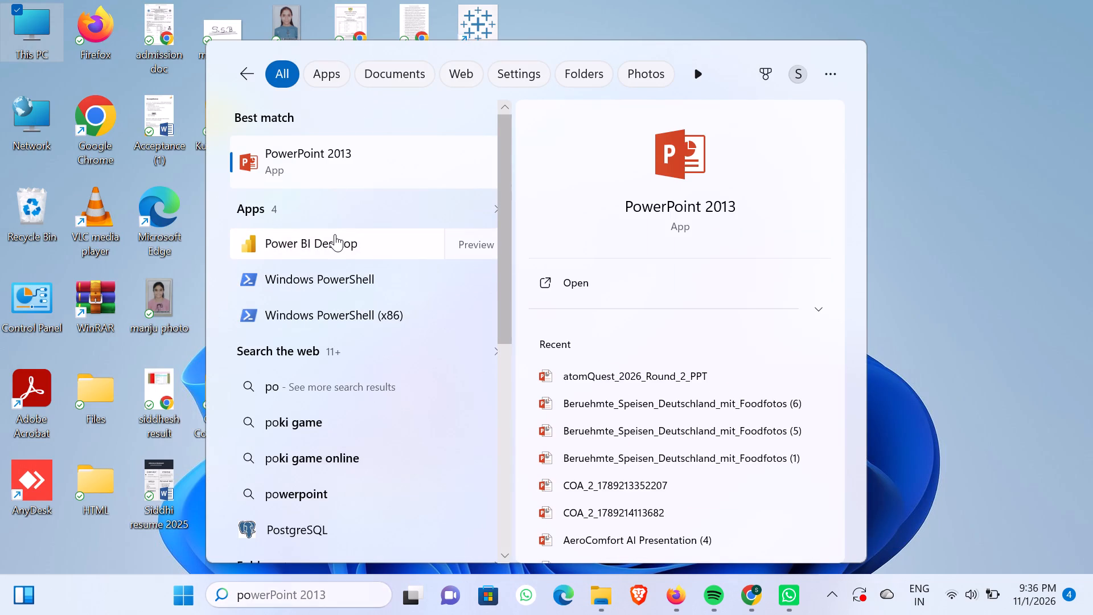
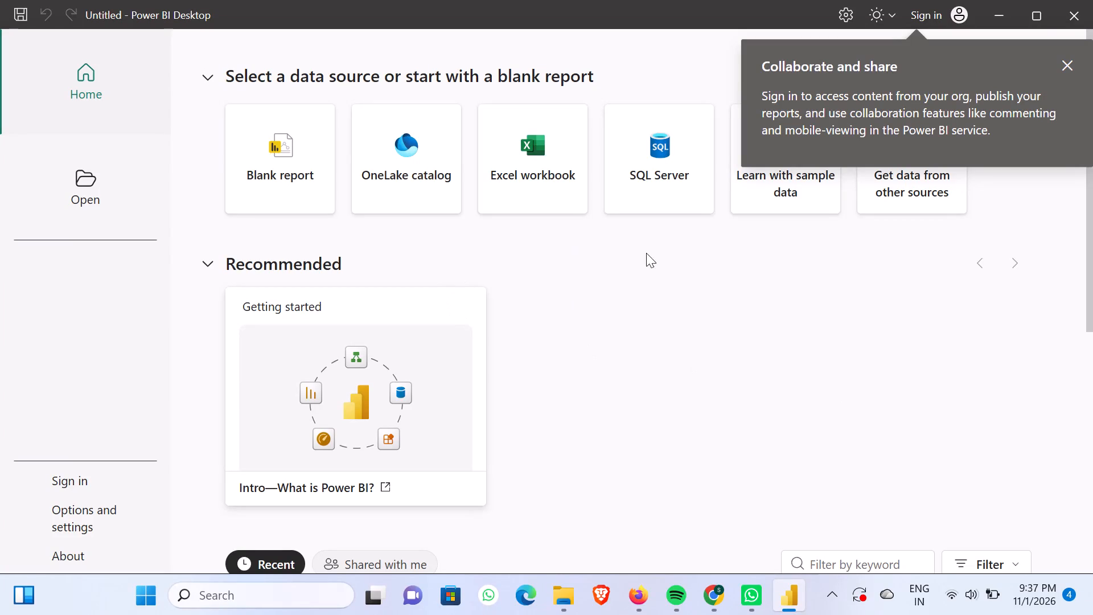
Create a new blank report from the start screen.
left_click(304, 178)
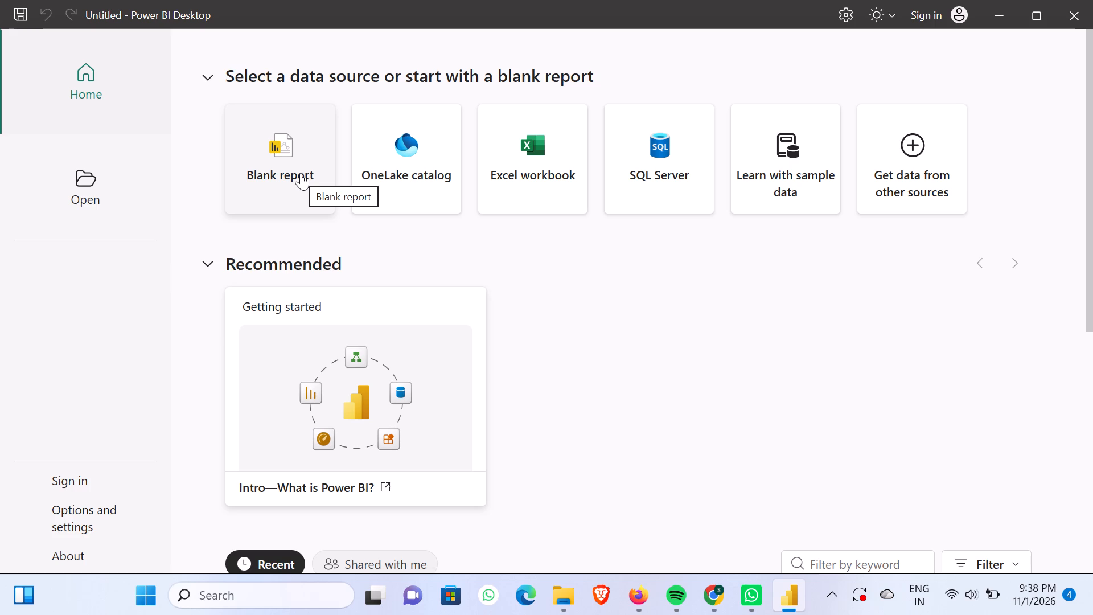
left_click(280, 158)
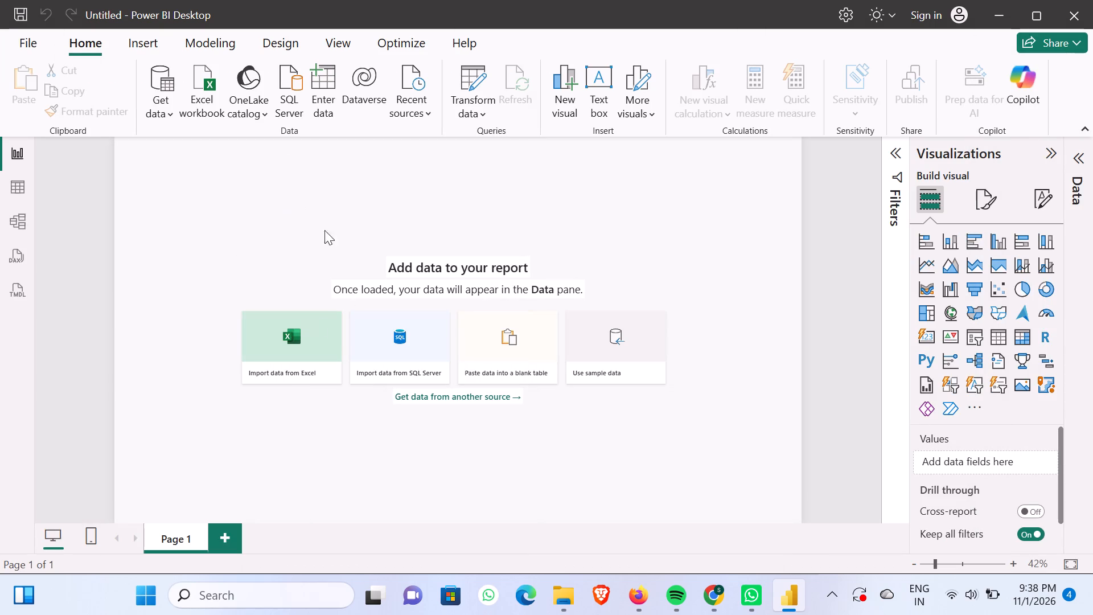
Get data from an Excel workbook and open the file 8 from the Downloads folder as the source.
left_click(167, 106)
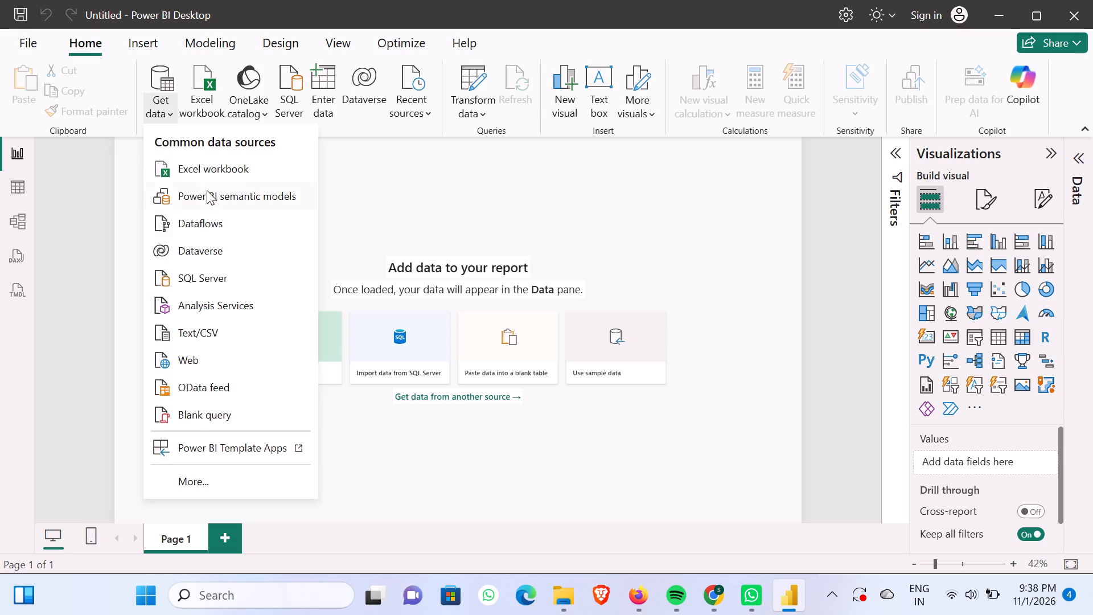
left_click(200, 173)
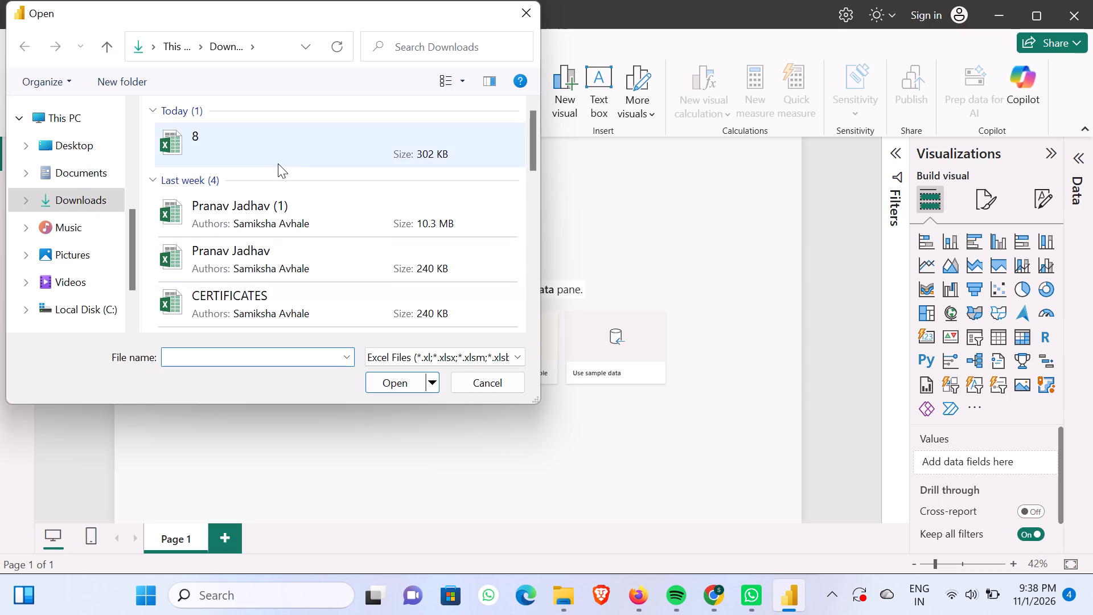
left_click(278, 163)
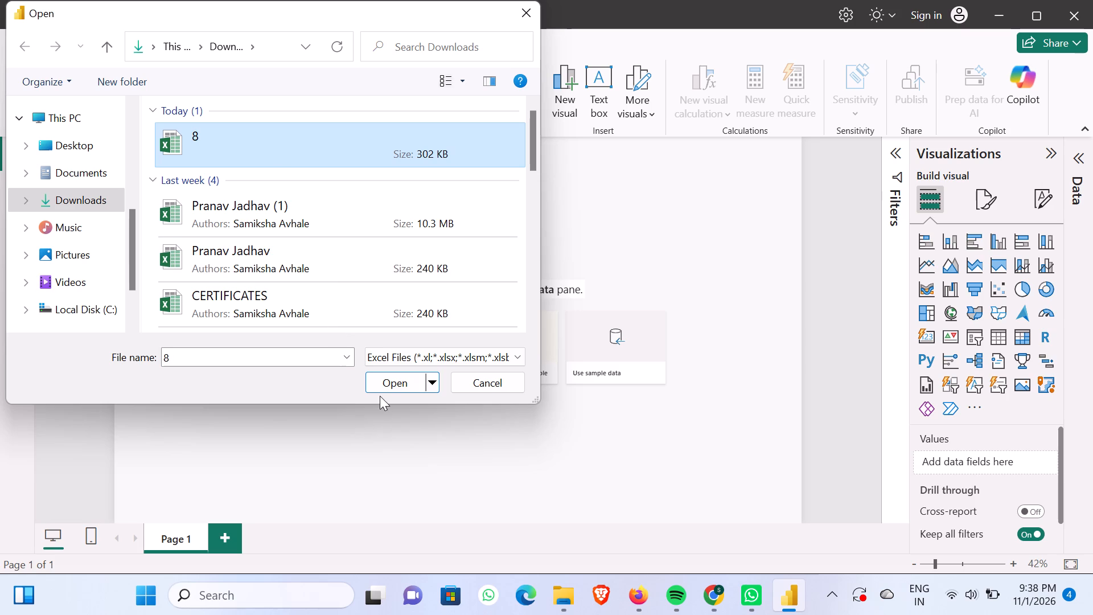
left_click(381, 385)
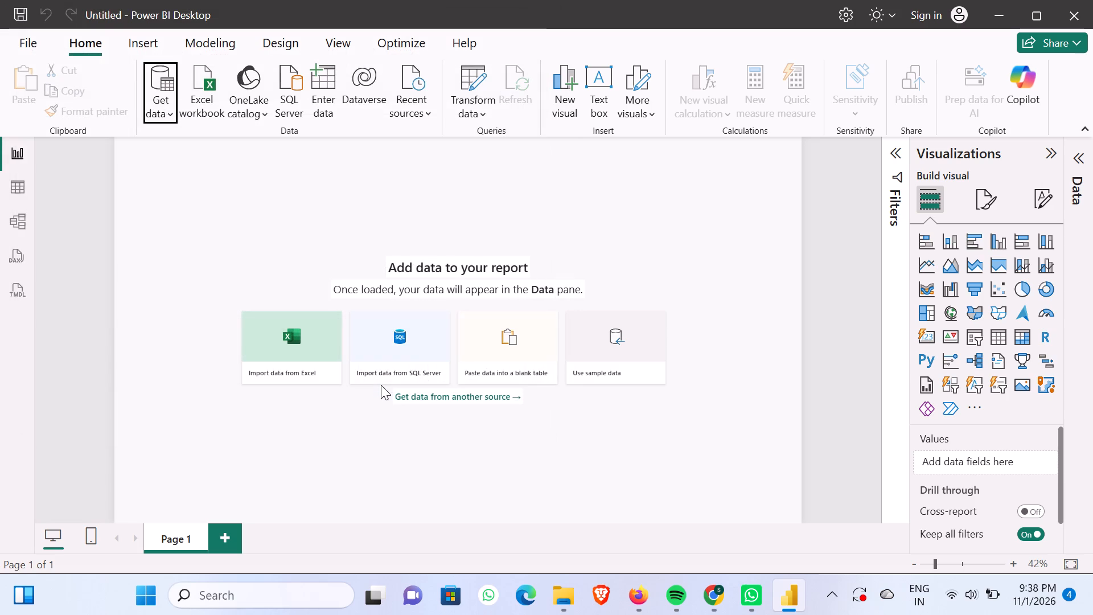
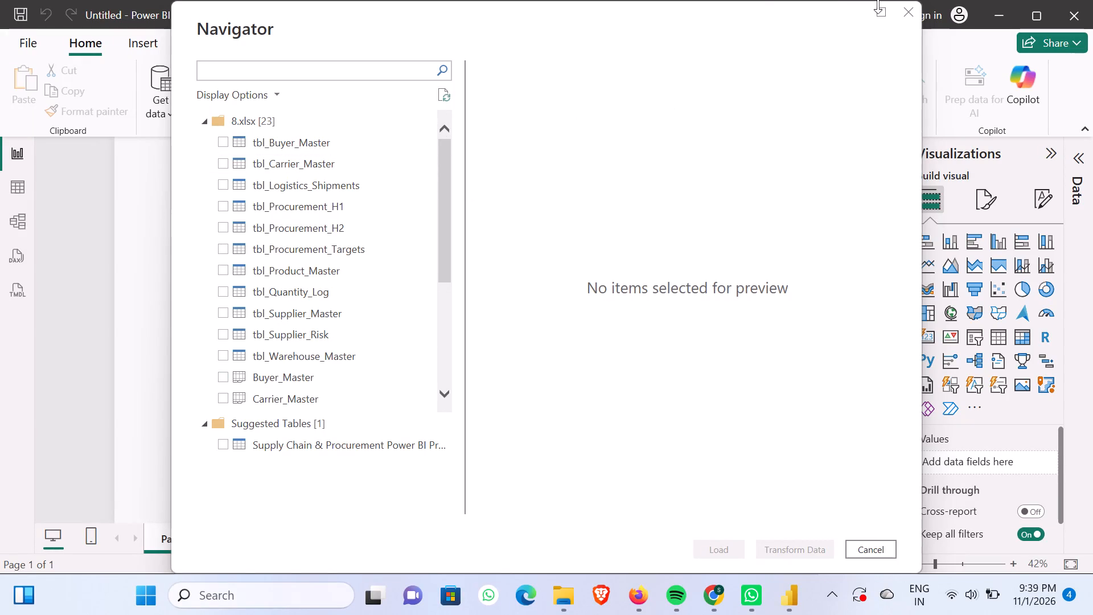
Dismiss the table navigator and reopen the Excel workbook 8 from the Downloads folder as the data source.
left_click(915, 12)
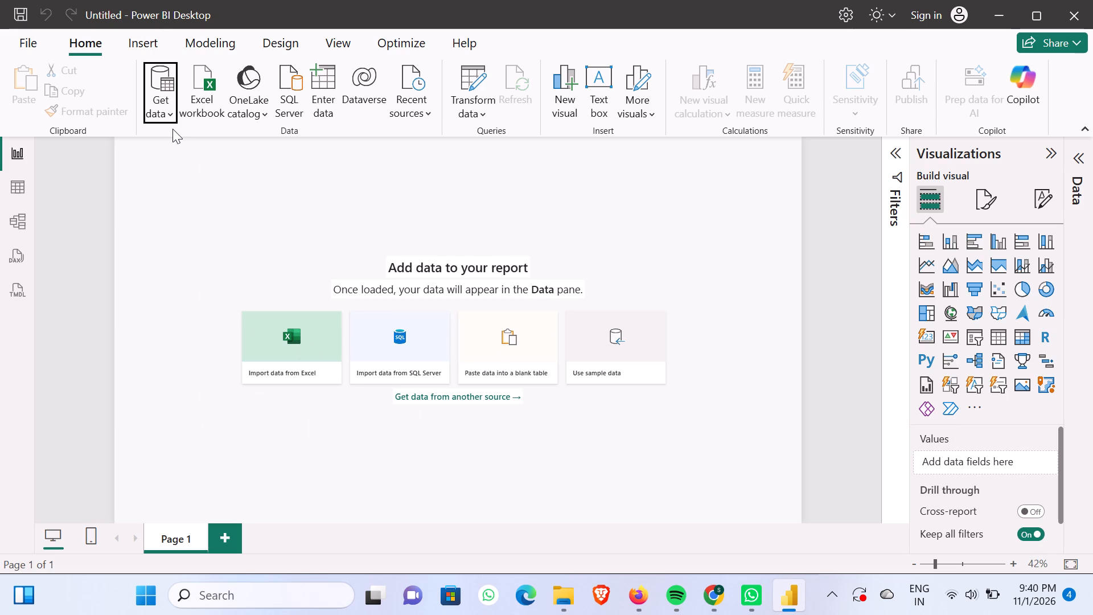
left_click(169, 109)
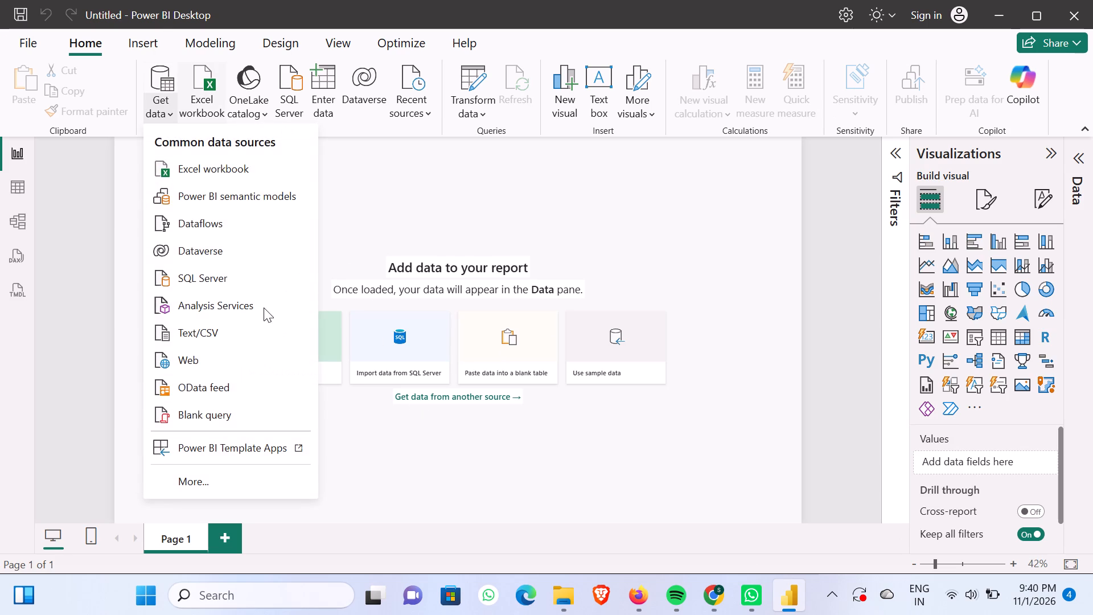
left_click(227, 160)
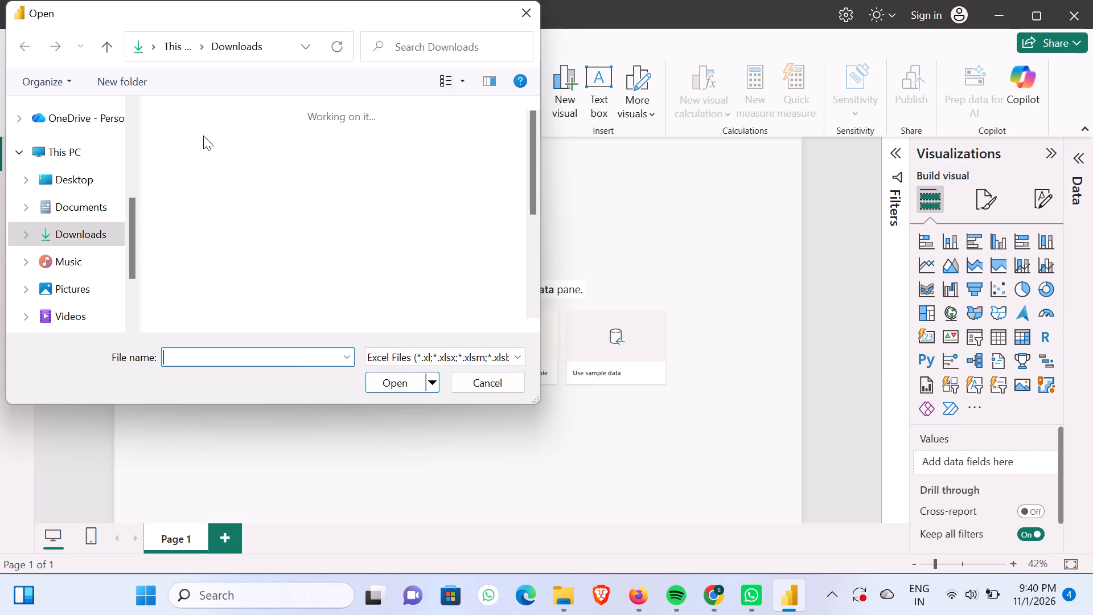
left_click(203, 135)
left_click(381, 384)
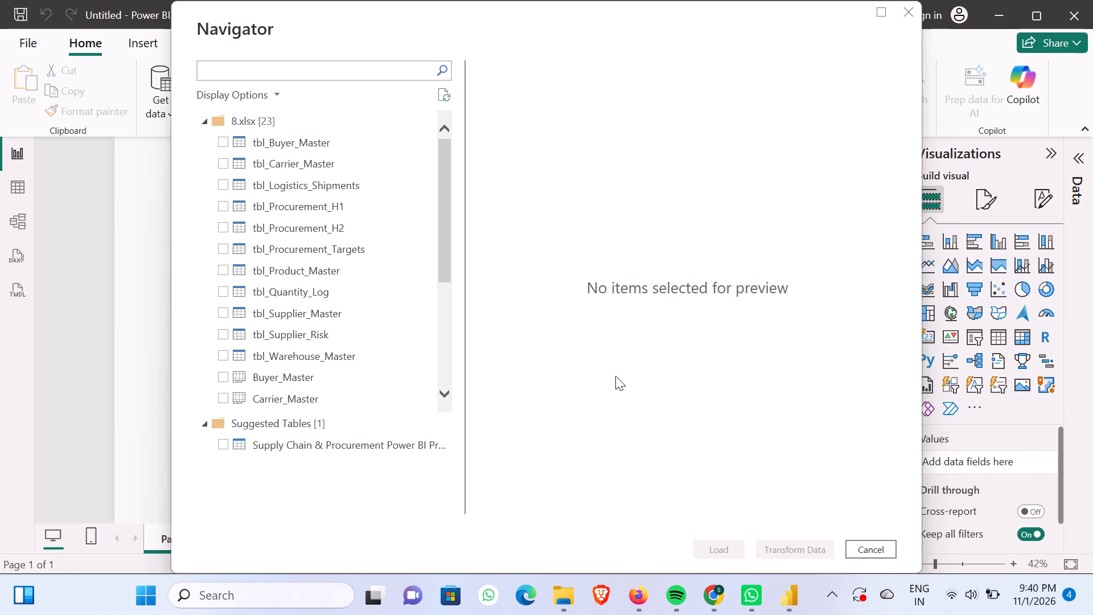
Preview several tables of 8.xlsx, including tbl_Quantity_Log, tbl_Carrier_Master, the suggested Supply Chain & Procurement table and Carrier_Master, to examine their contents.
left_click(337, 292)
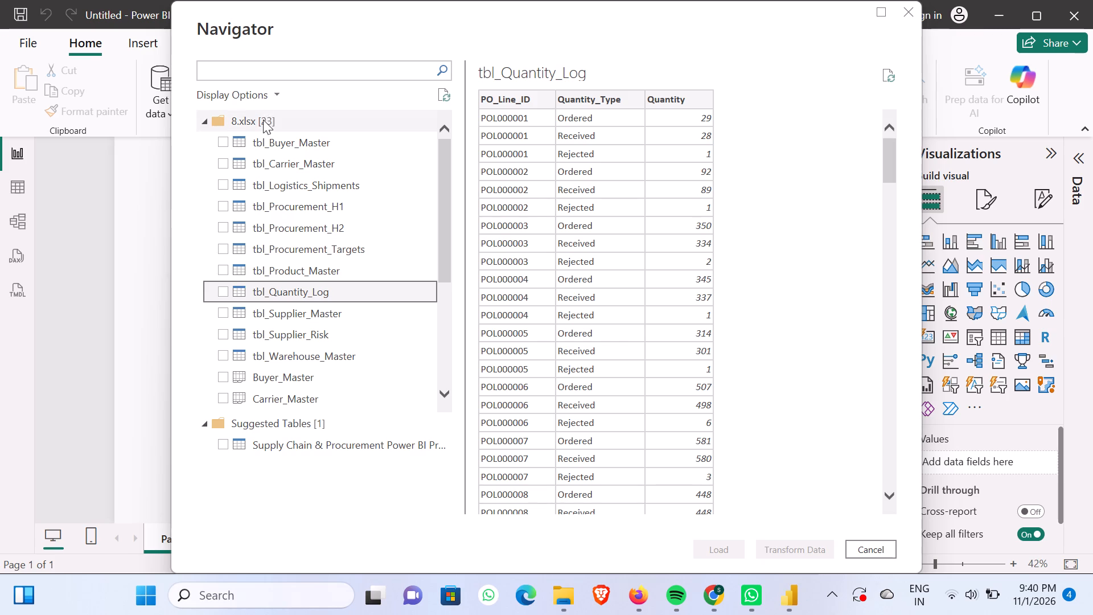
left_click(338, 116)
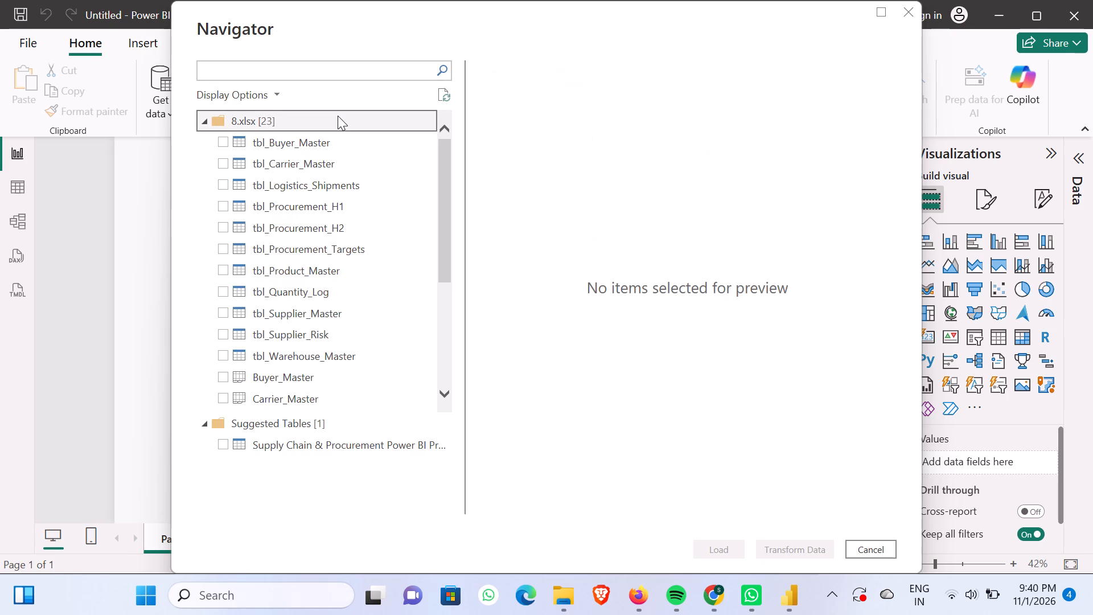
left_click(328, 140)
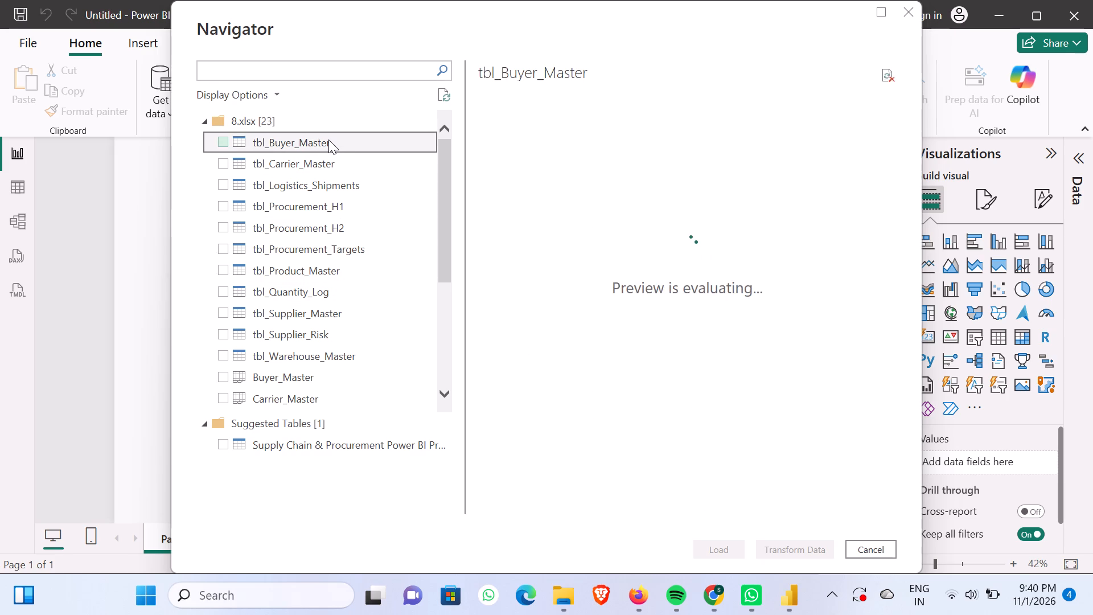
left_click(320, 172)
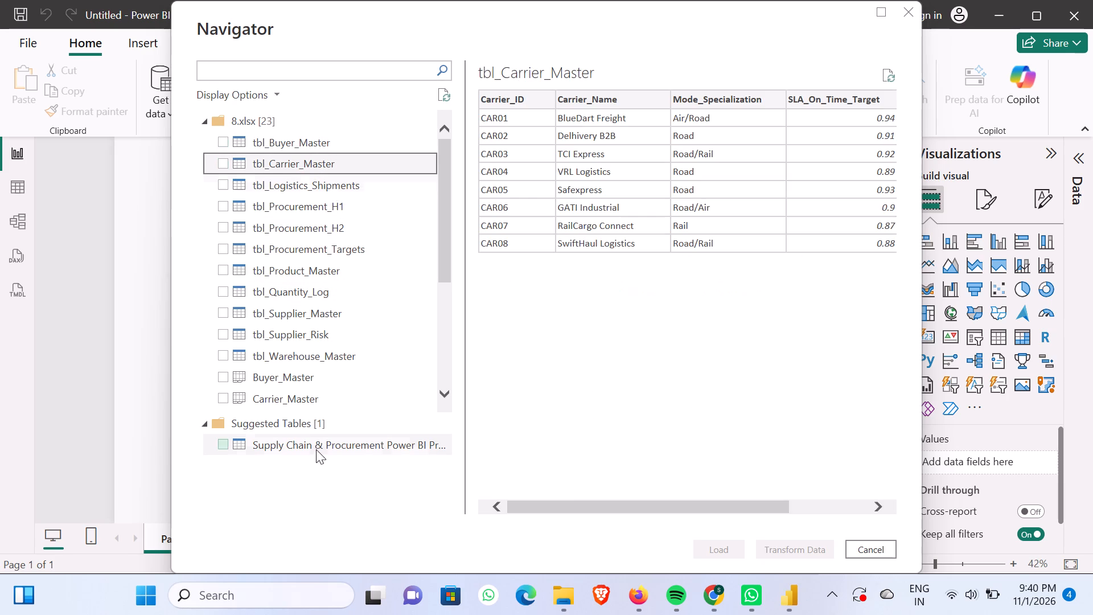
left_click(318, 448)
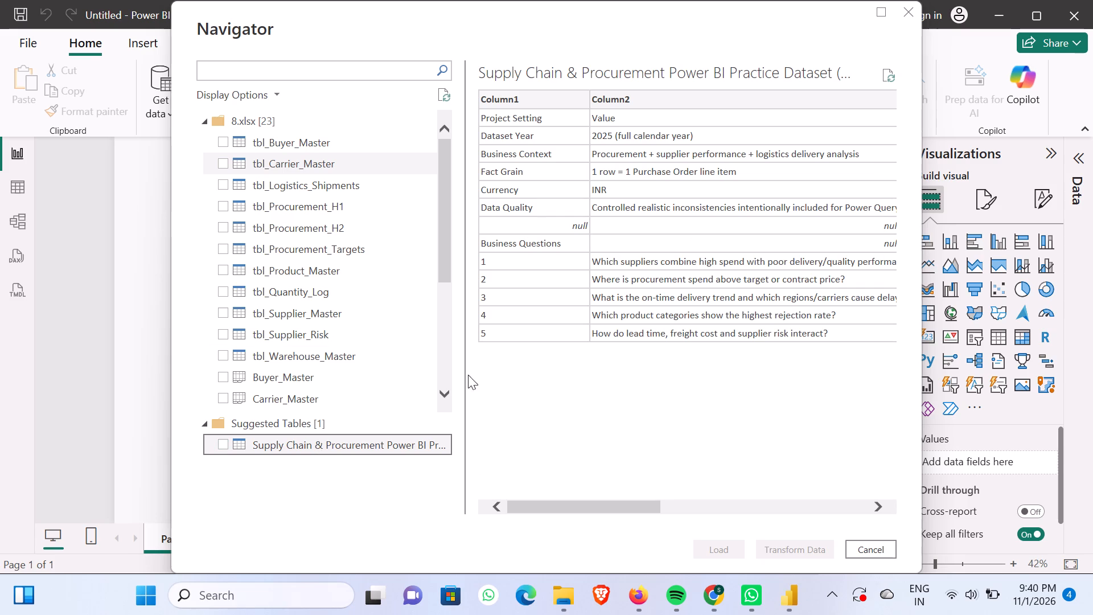
left_click(312, 395)
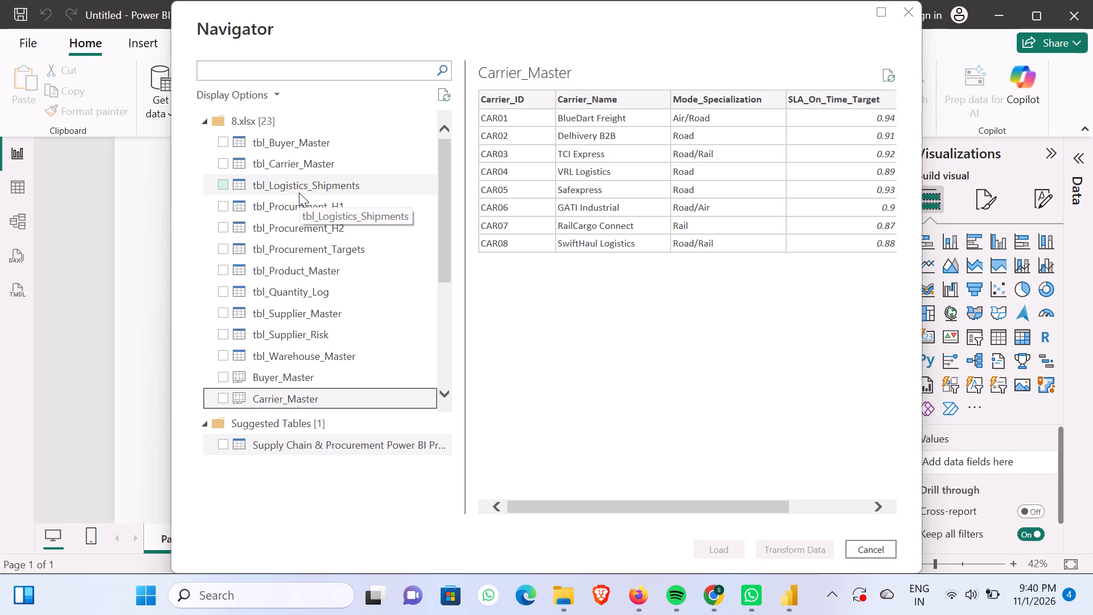
left_click(317, 239)
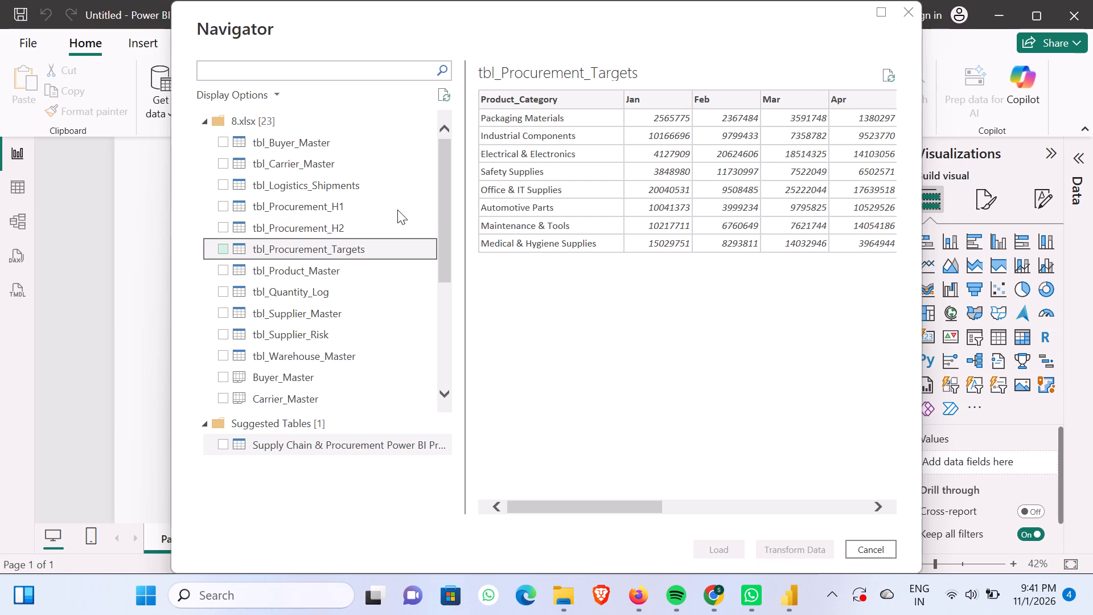
Mark the tables tbl_Buyer_Master and tbl_Carrier_Master of 8.xlsx for import.
left_click(227, 140)
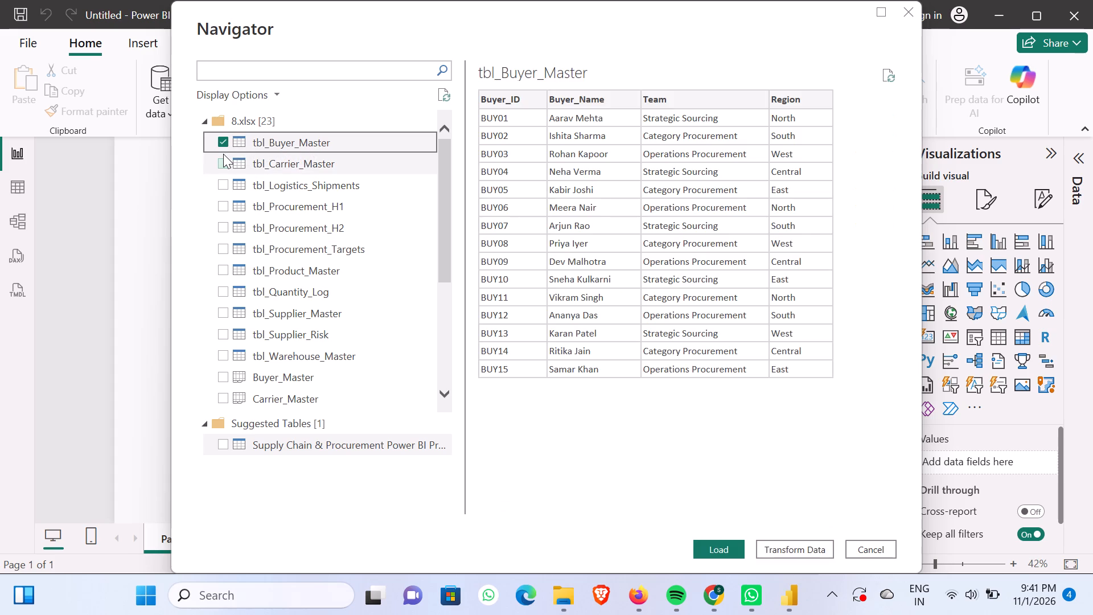
left_click(223, 154)
left_click(223, 161)
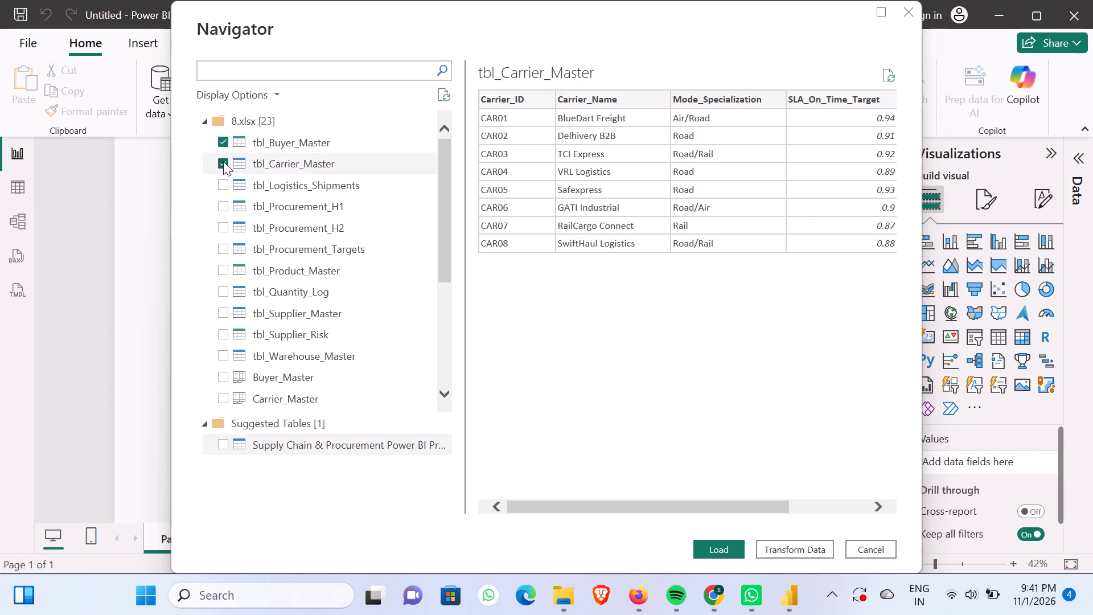
left_click(206, 124)
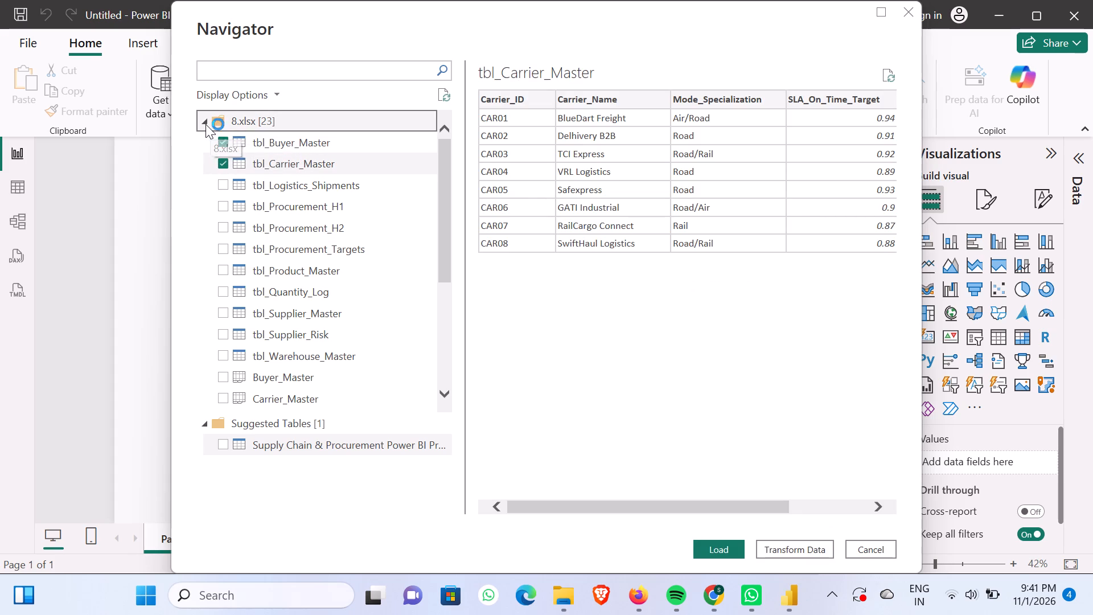
left_click(206, 124)
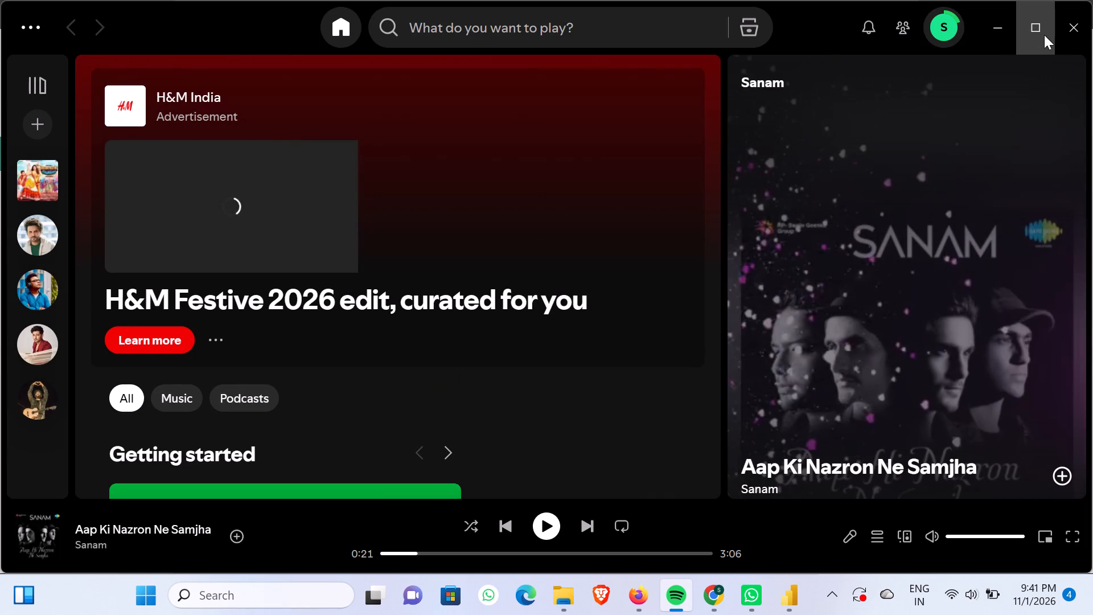
Close the Spotify window and return to the Power BI table navigator.
left_click(1066, 30)
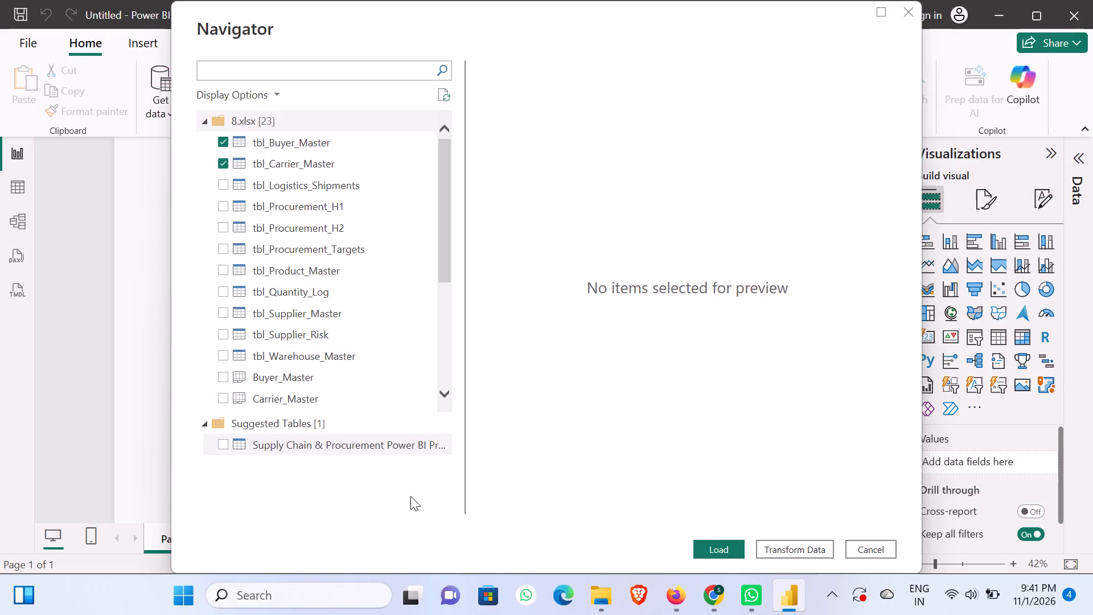
Mark the remaining nine tbl_ tables for import, from tbl_Logistics_Shipments through tbl_Warehouse_Master, including tbl_Quantity_Log and tbl_Supplier_Risk.
double_click(228, 184)
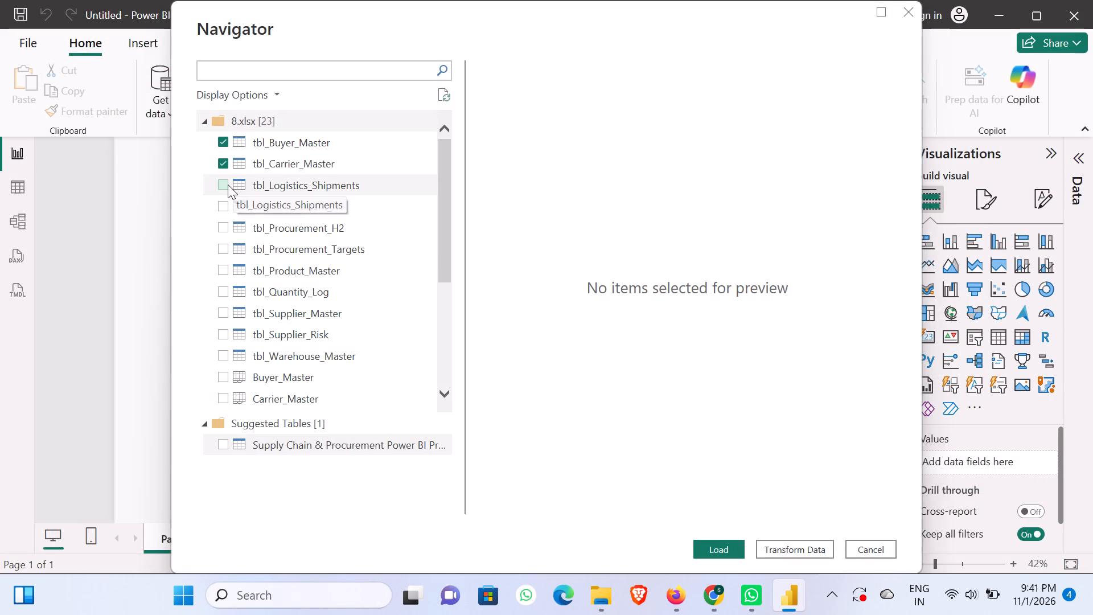
left_click(224, 207)
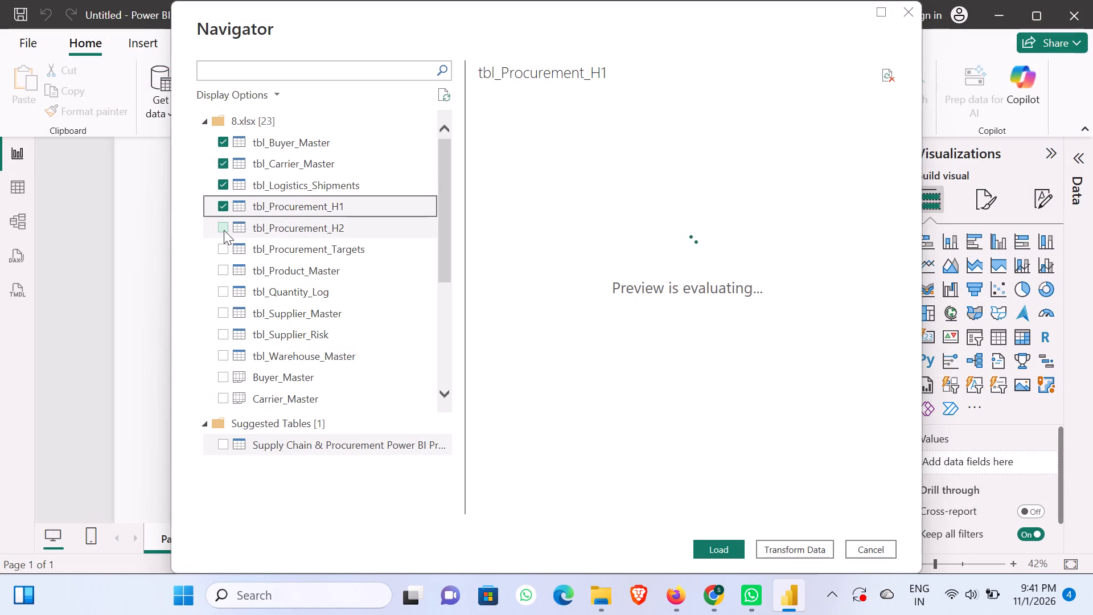
left_click(224, 230)
left_click(224, 252)
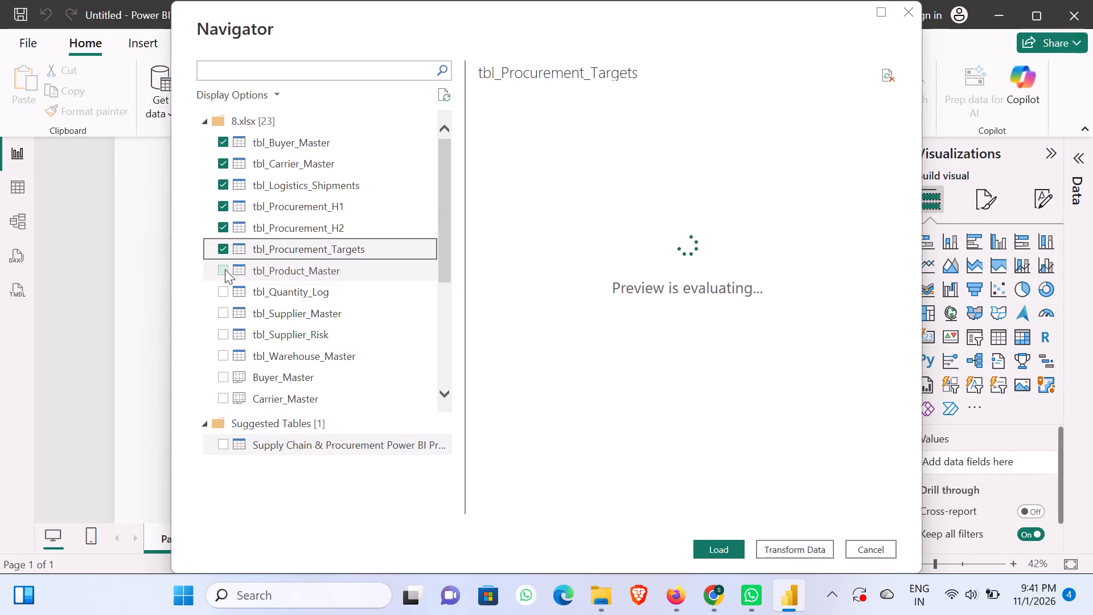
left_click(225, 269)
left_click(224, 285)
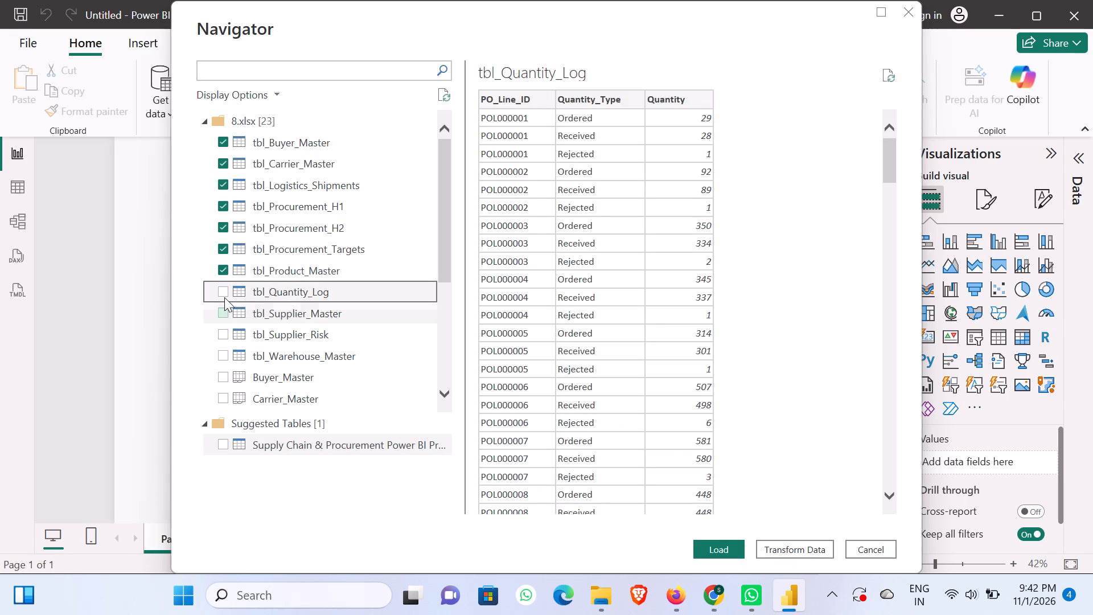
left_click(224, 297)
left_click(223, 309)
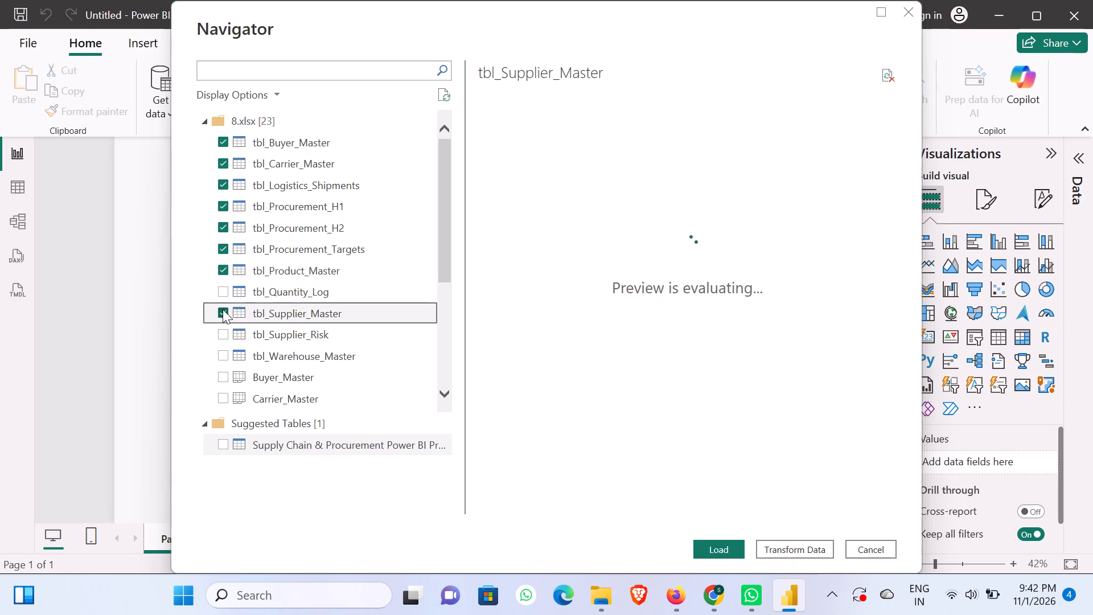
left_click(226, 290)
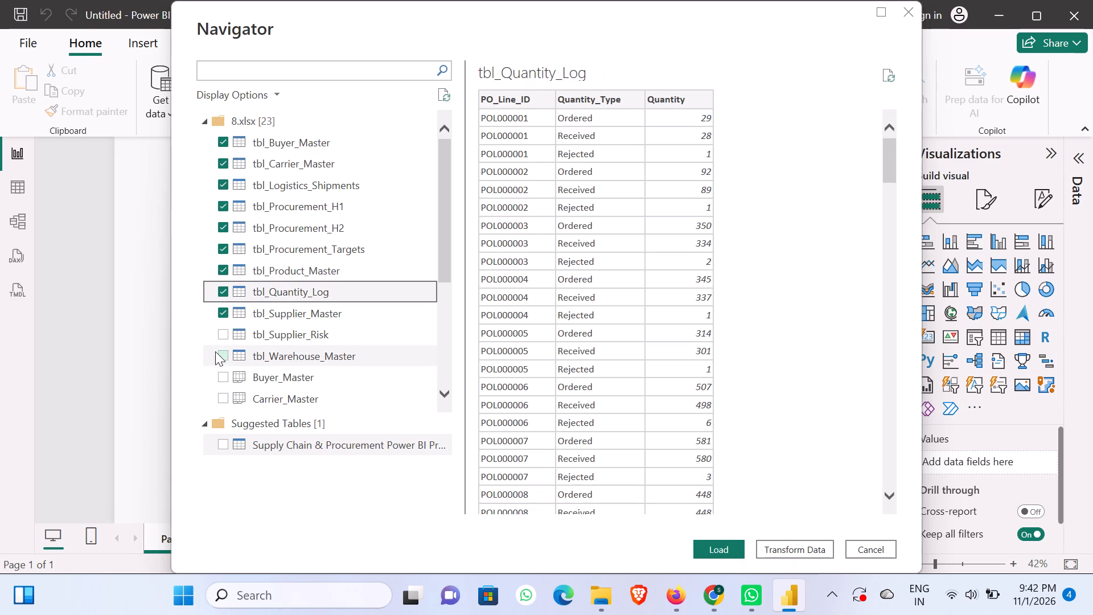
left_click(222, 339)
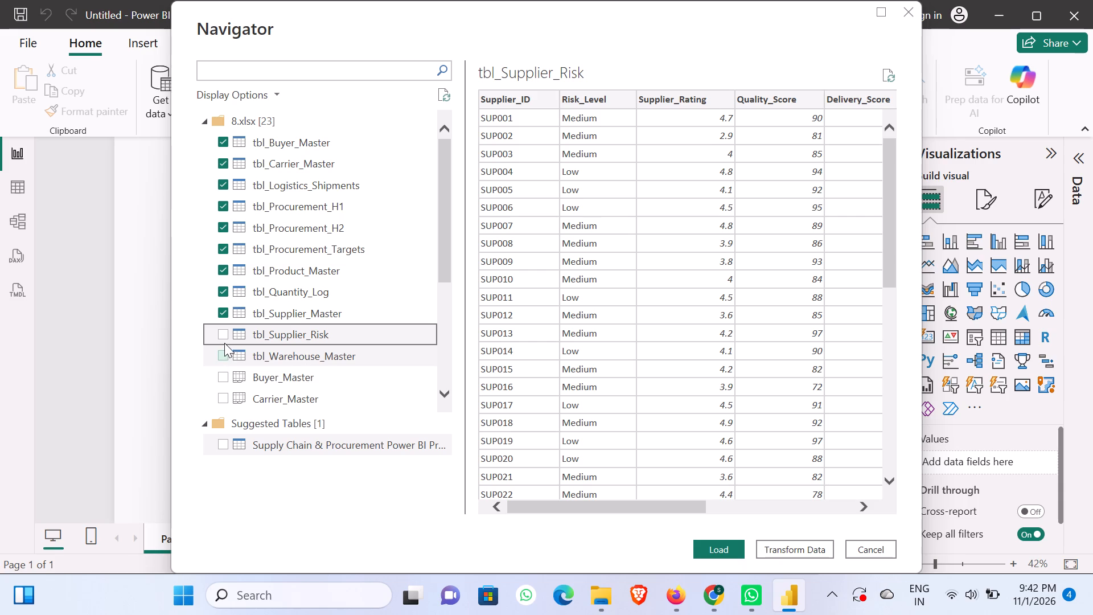
left_click(224, 337)
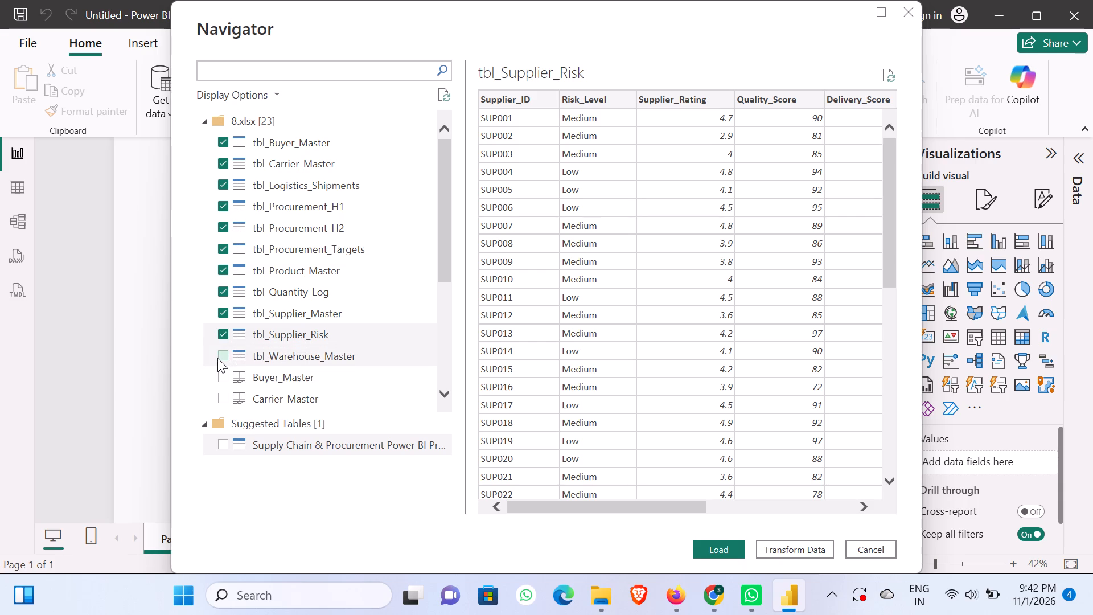
left_click(222, 356)
Add the Buyer_Master and Carrier_Master sheets to the selection and load all marked tables into the report.
left_click(223, 380)
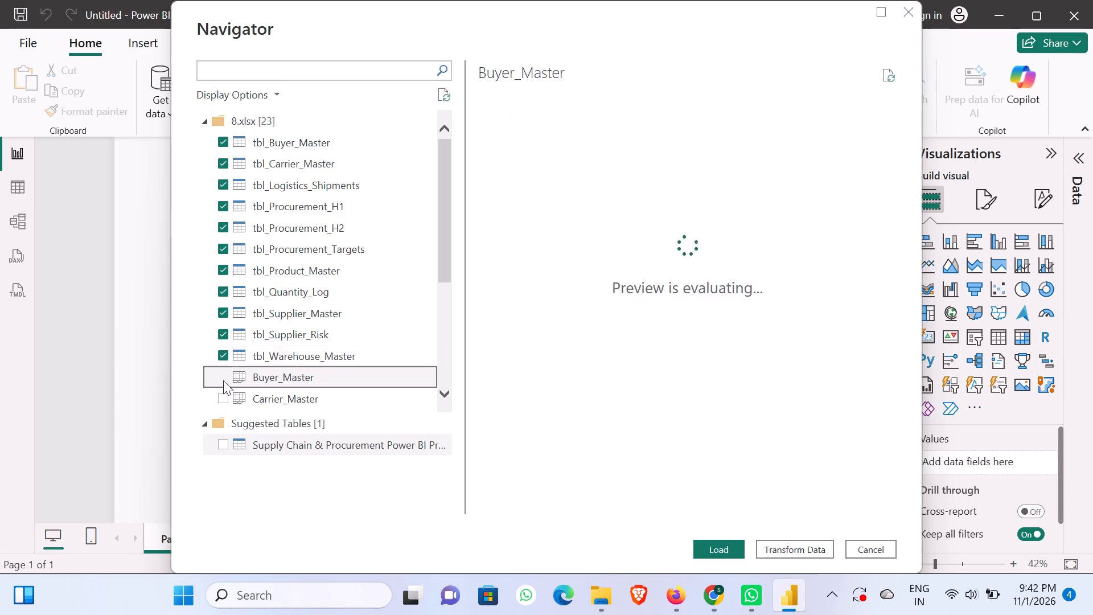
left_click(223, 399)
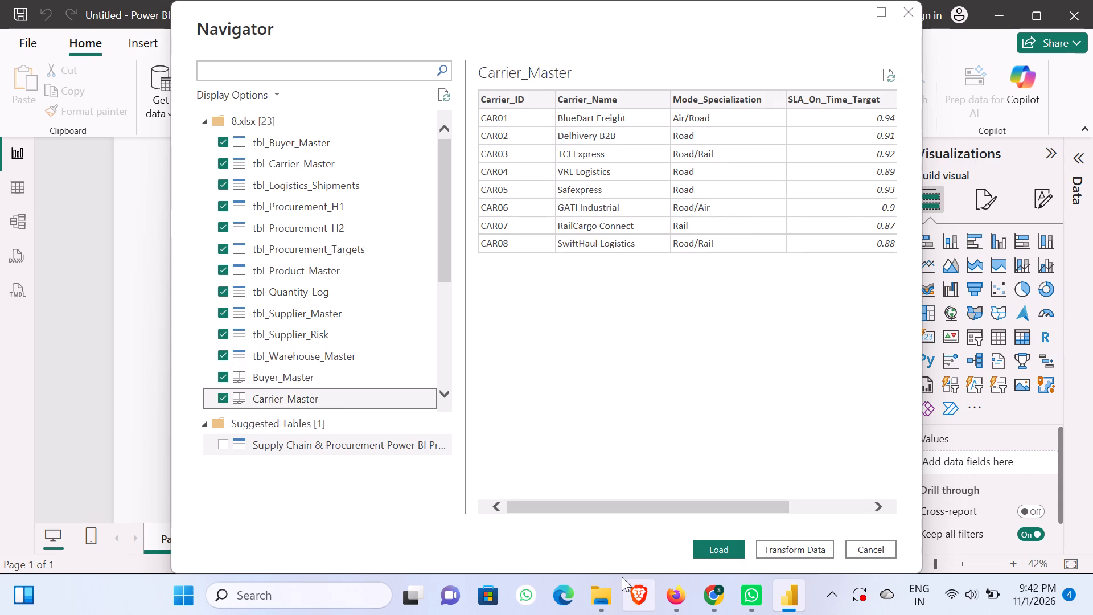
left_click(726, 551)
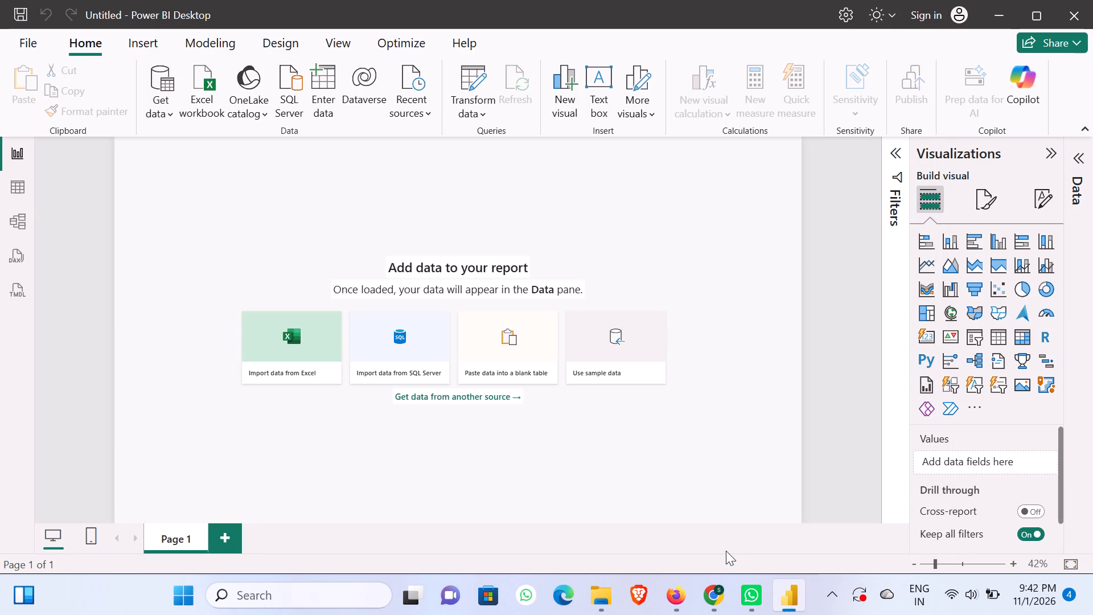
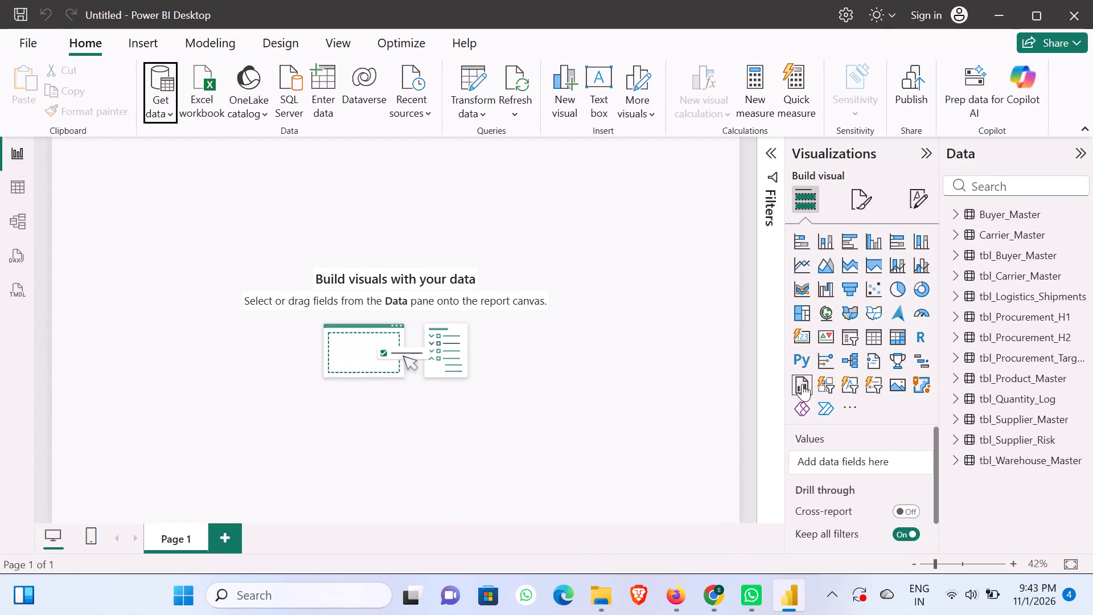
Expand the Buyer_Master table and open its query in the Power Query Editor to examine its columns, then close the editor.
left_click(1020, 210)
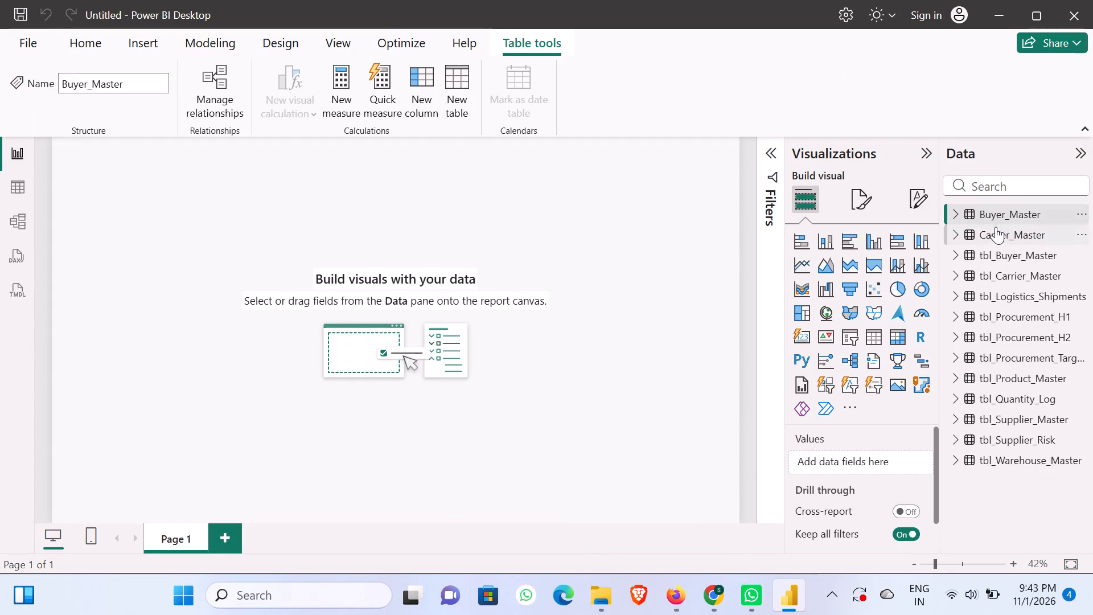
left_click(971, 215)
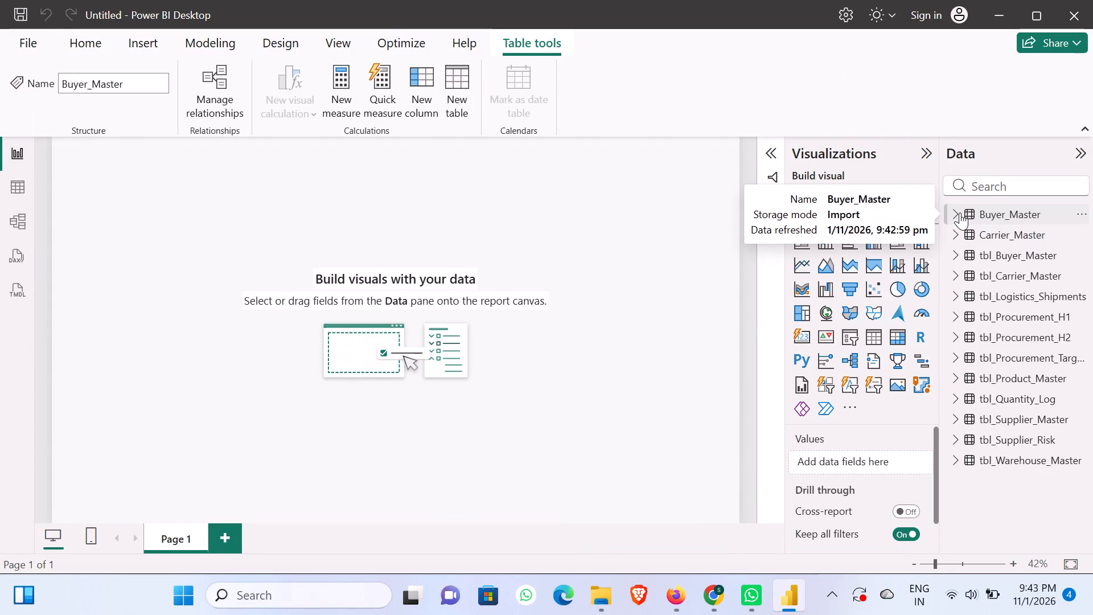
left_click(960, 212)
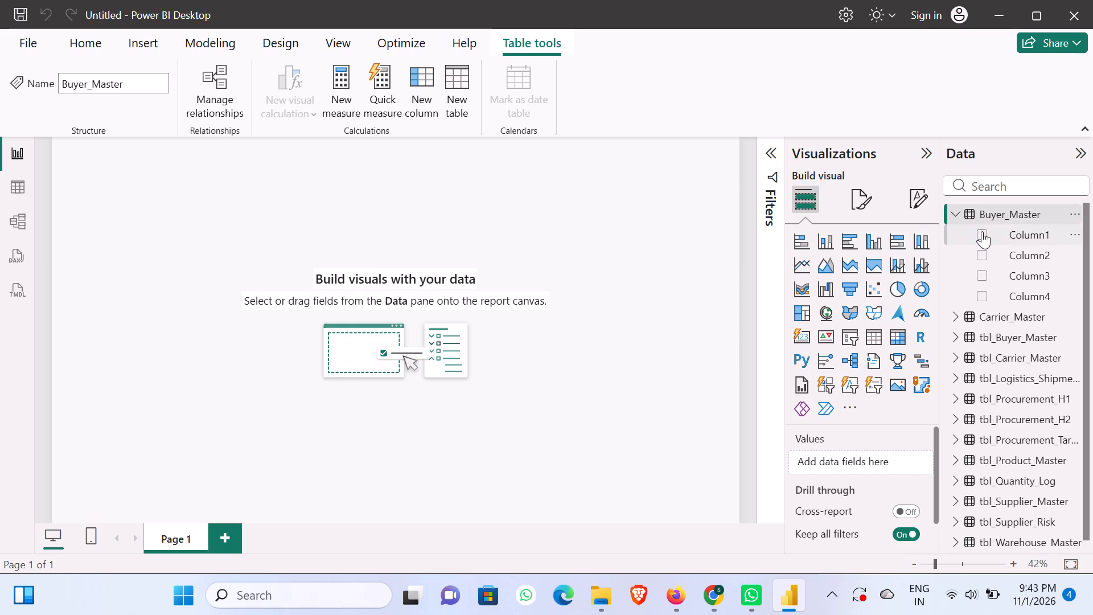
right_click(1067, 218)
left_click(601, 326)
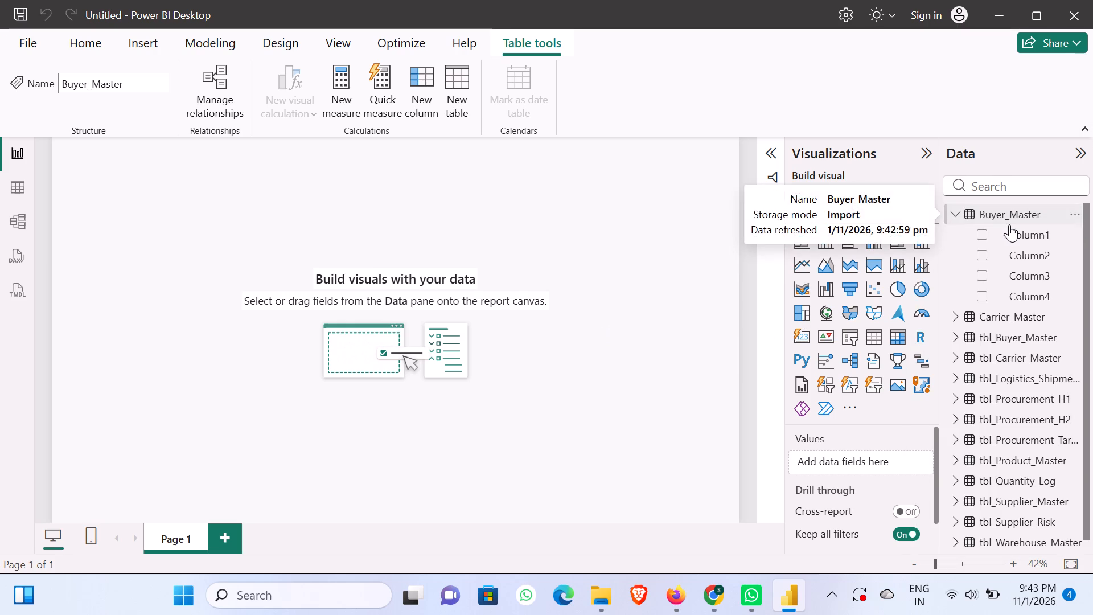
right_click(1012, 218)
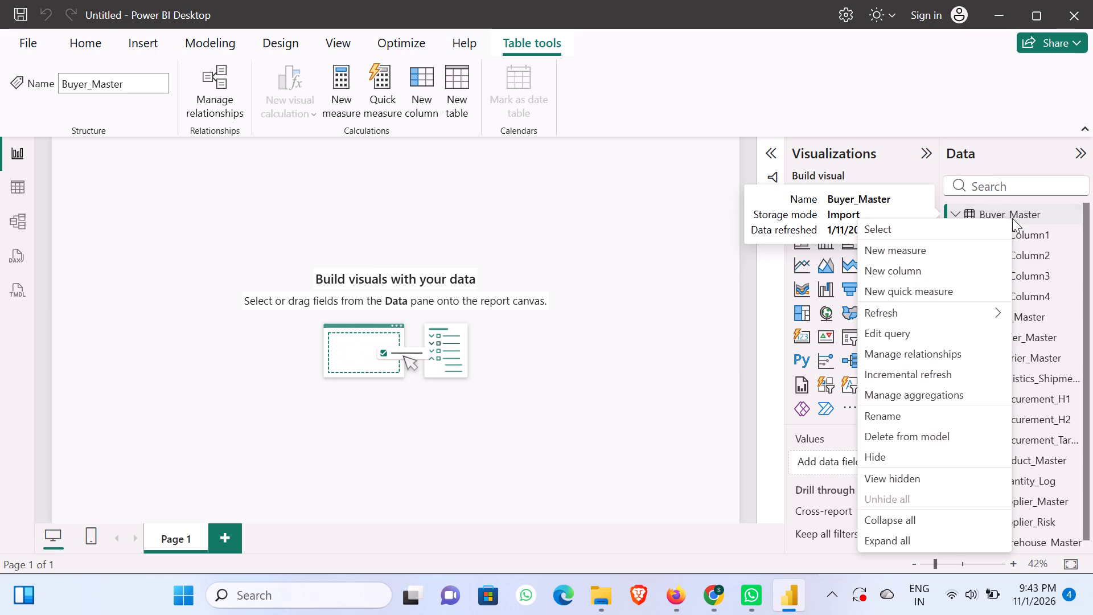
left_click(891, 325)
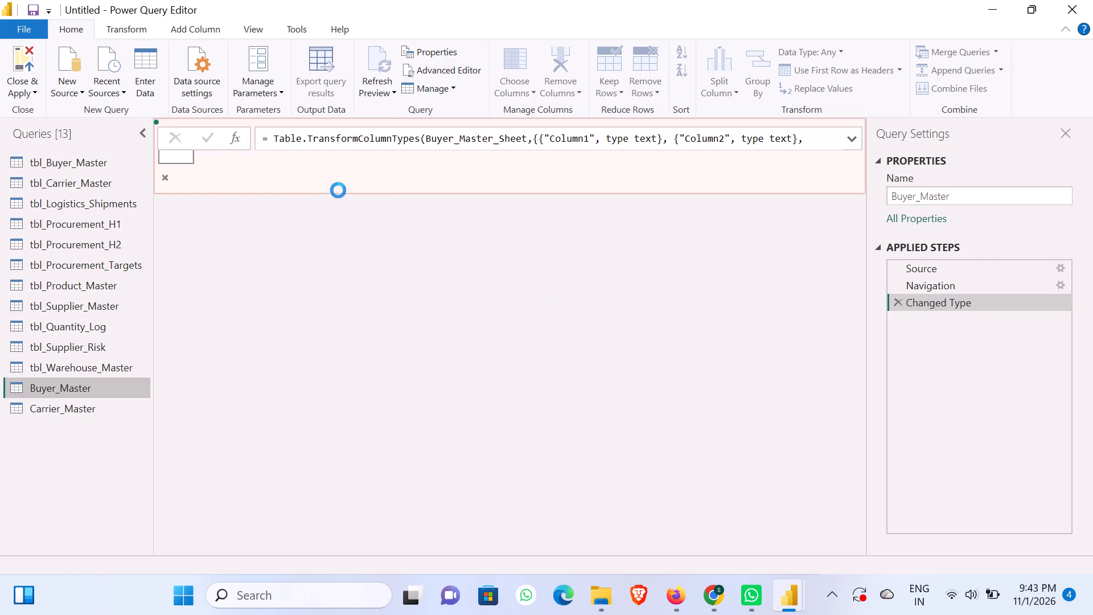
left_click(1065, 11)
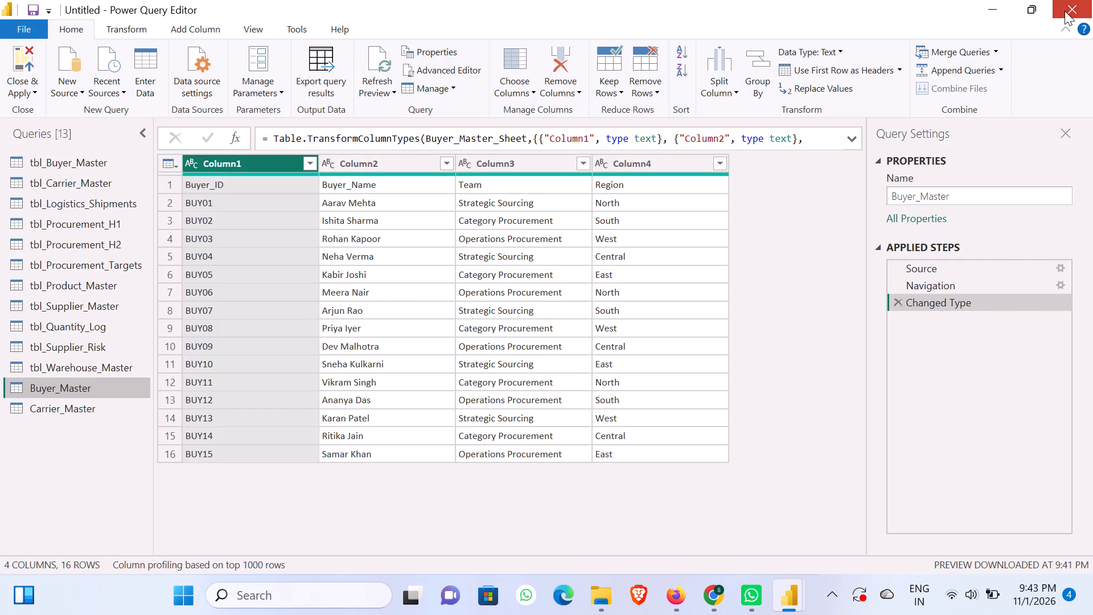
Close the untitled report without saving its changes.
left_click(1065, 11)
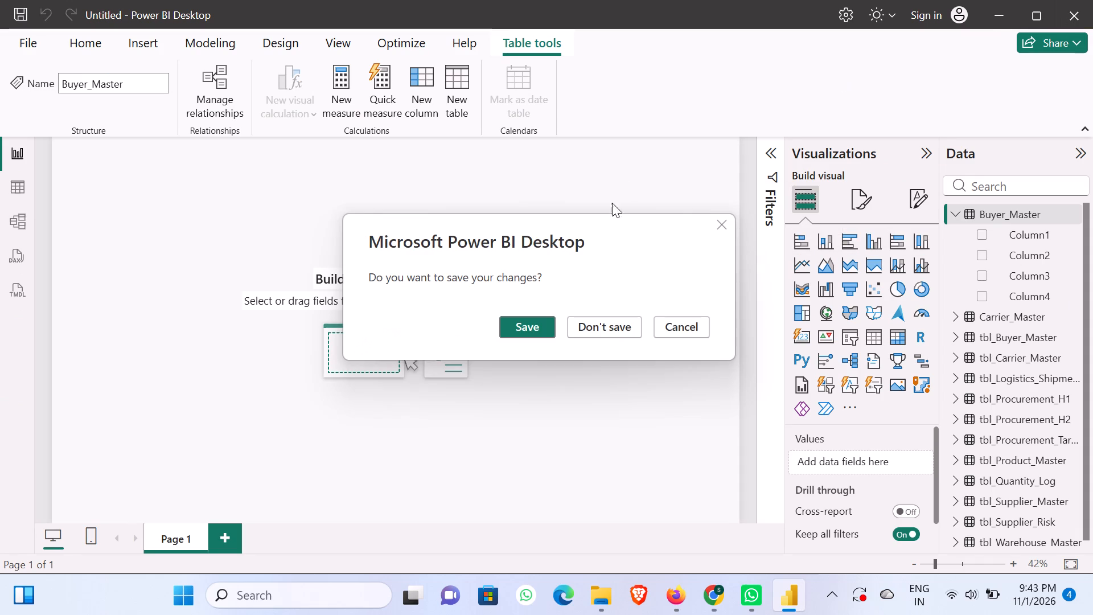
left_click(598, 331)
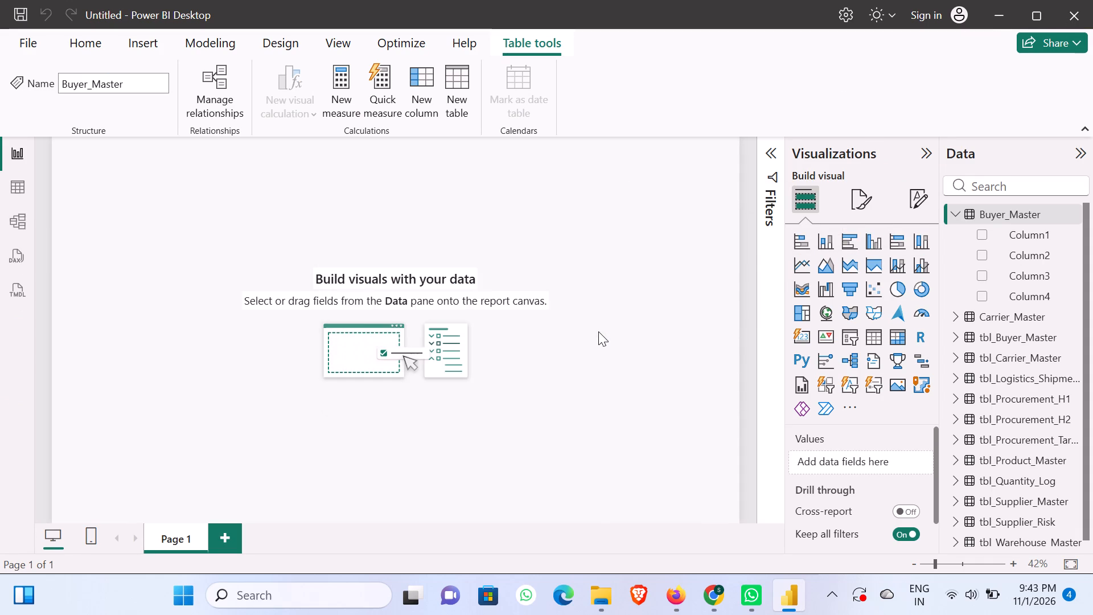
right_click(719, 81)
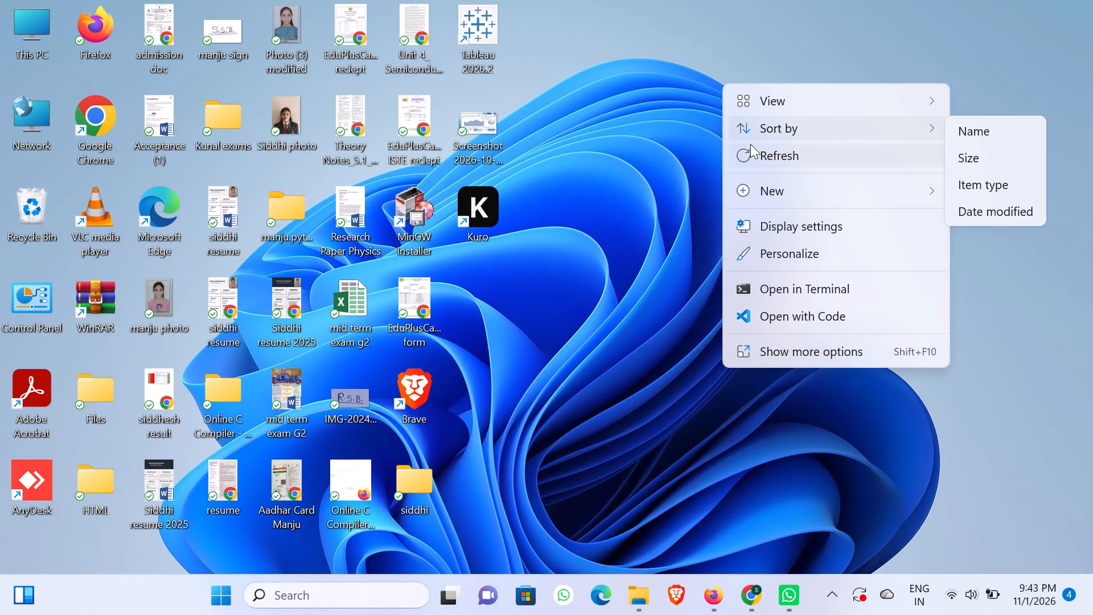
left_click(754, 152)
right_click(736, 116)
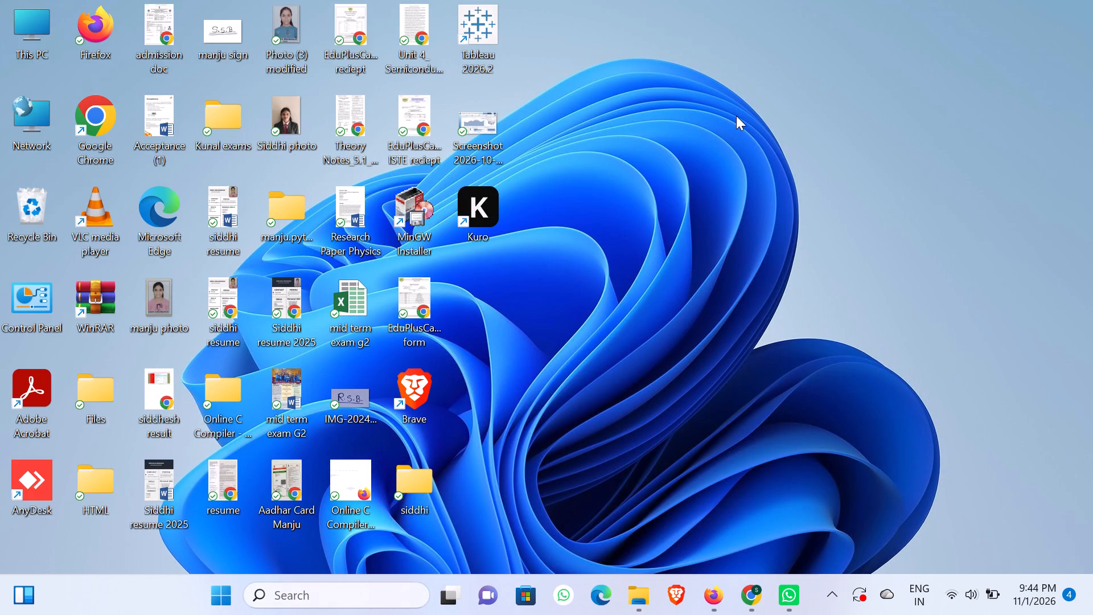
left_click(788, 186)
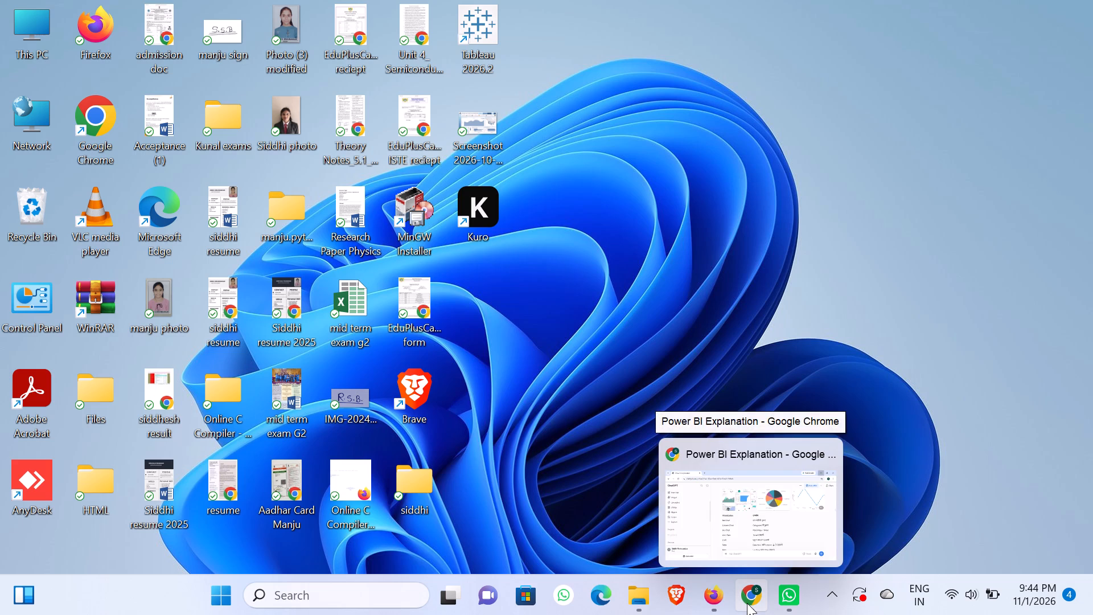
Switch to the Google Drive DataSet folder in Firefox, download 5.xlsx and minimise the browser.
left_click(705, 592)
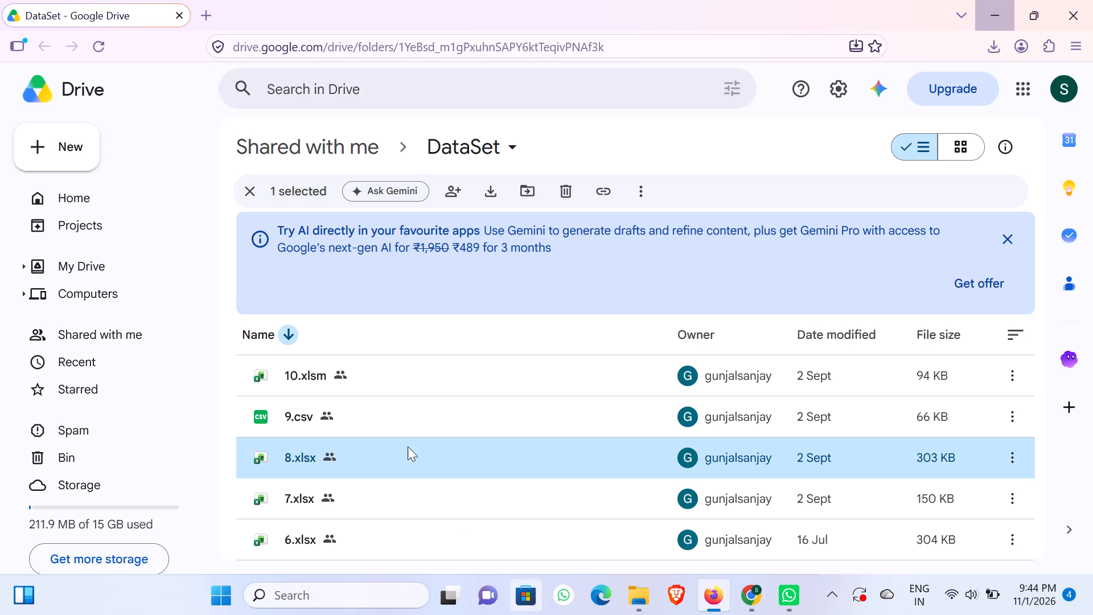
scroll(337, 516, "down", 1)
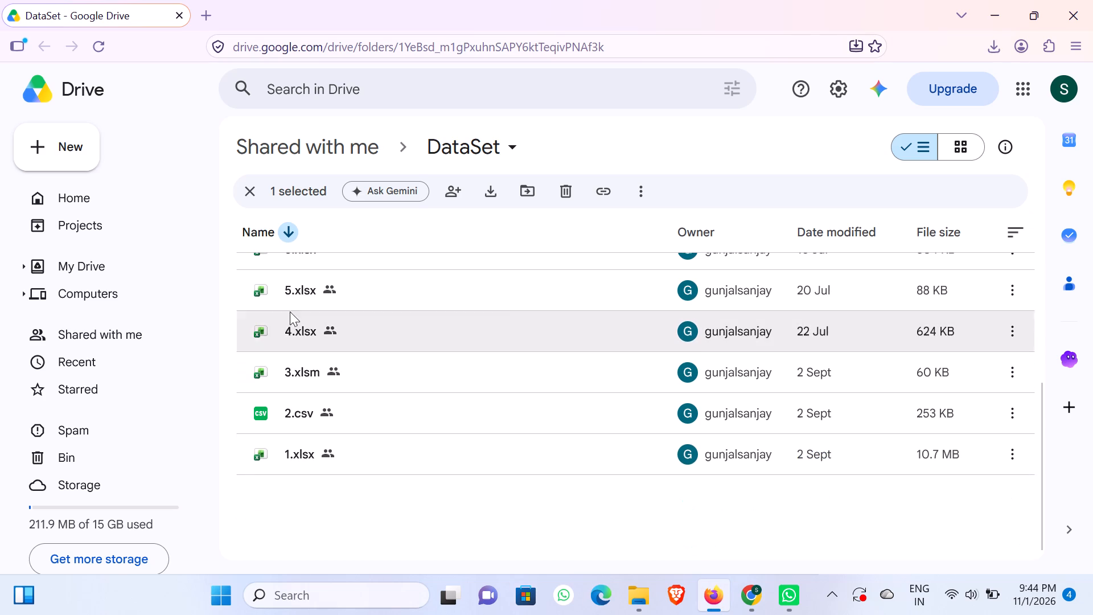
left_click(1004, 285)
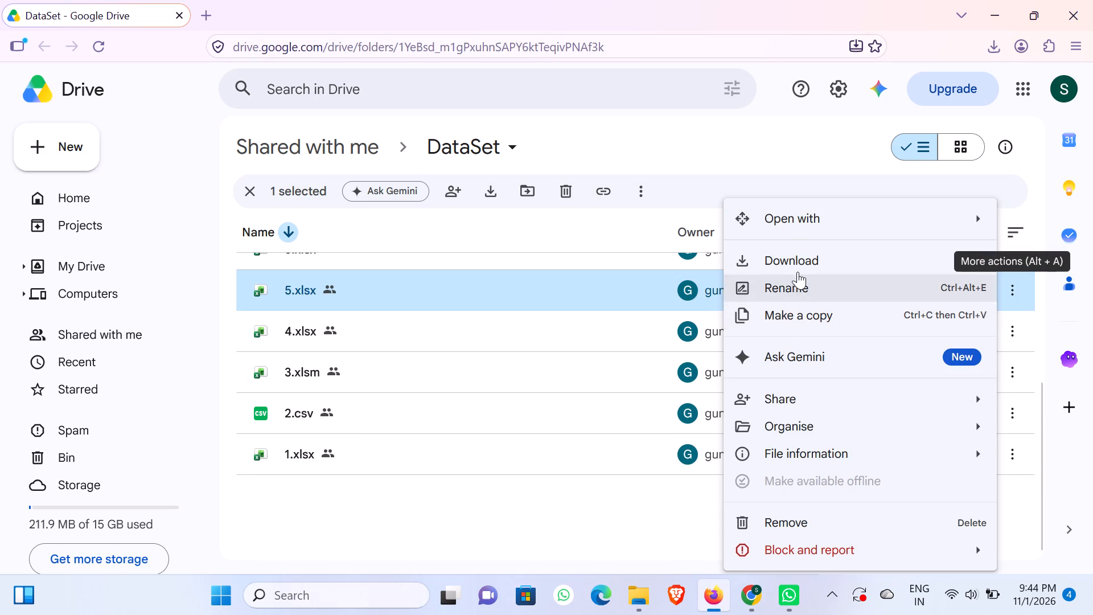
left_click(799, 264)
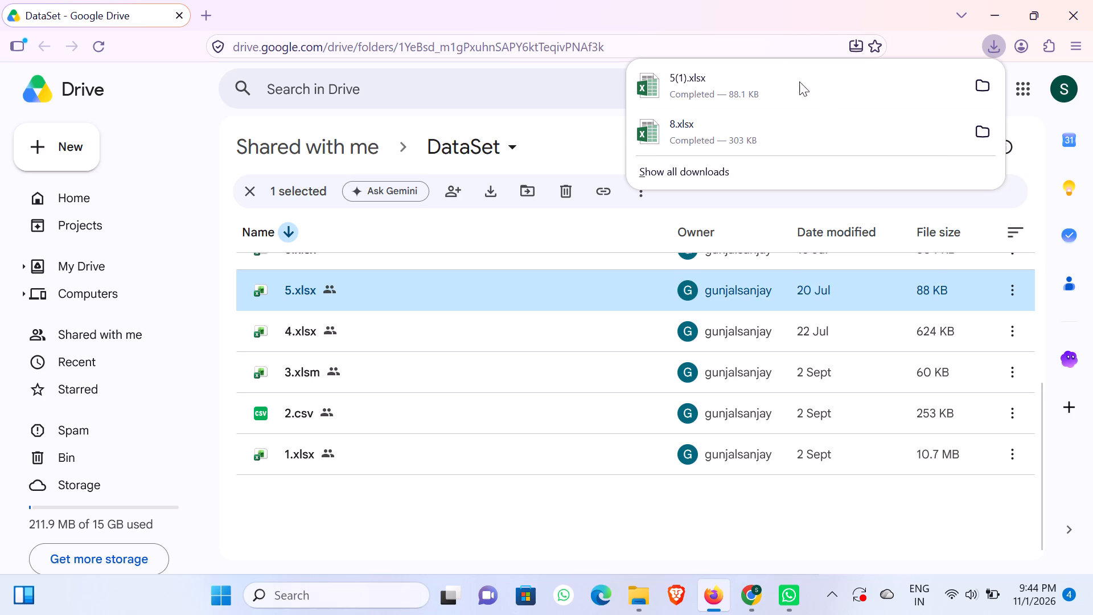
left_click(1005, 10)
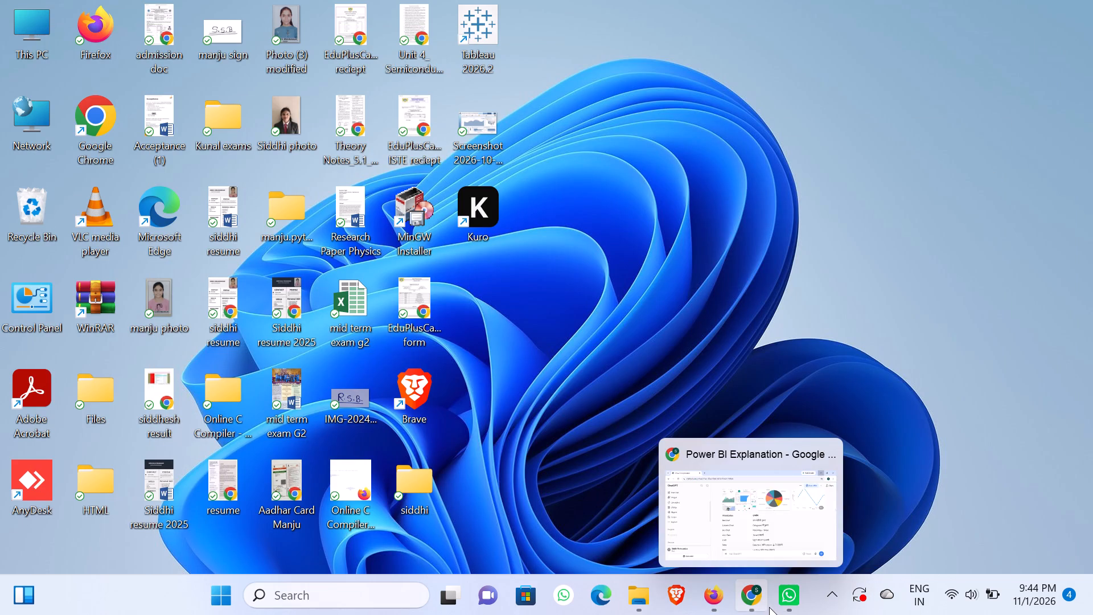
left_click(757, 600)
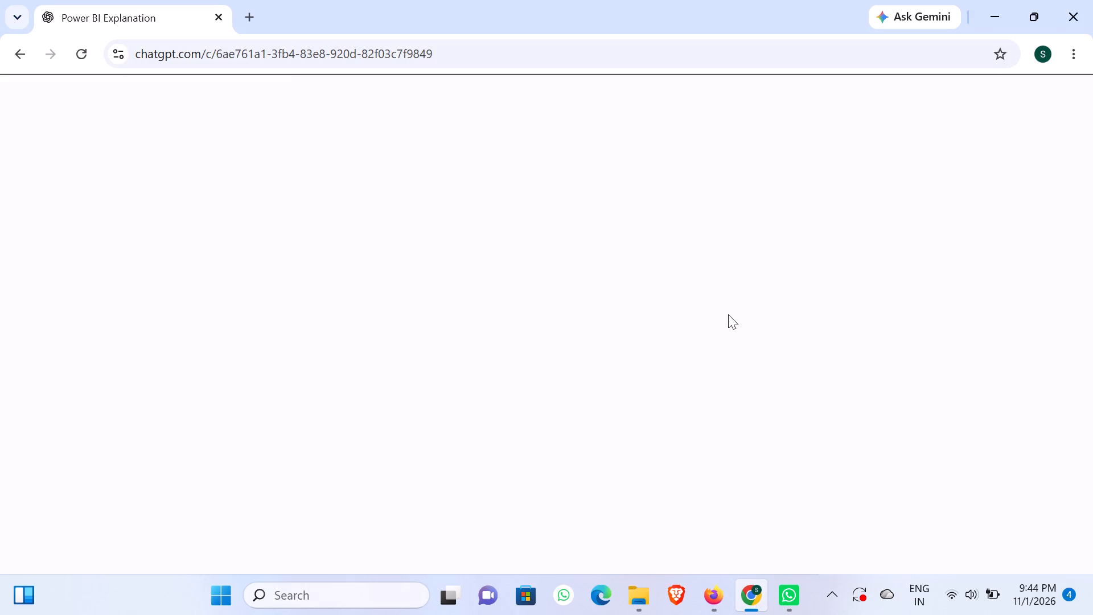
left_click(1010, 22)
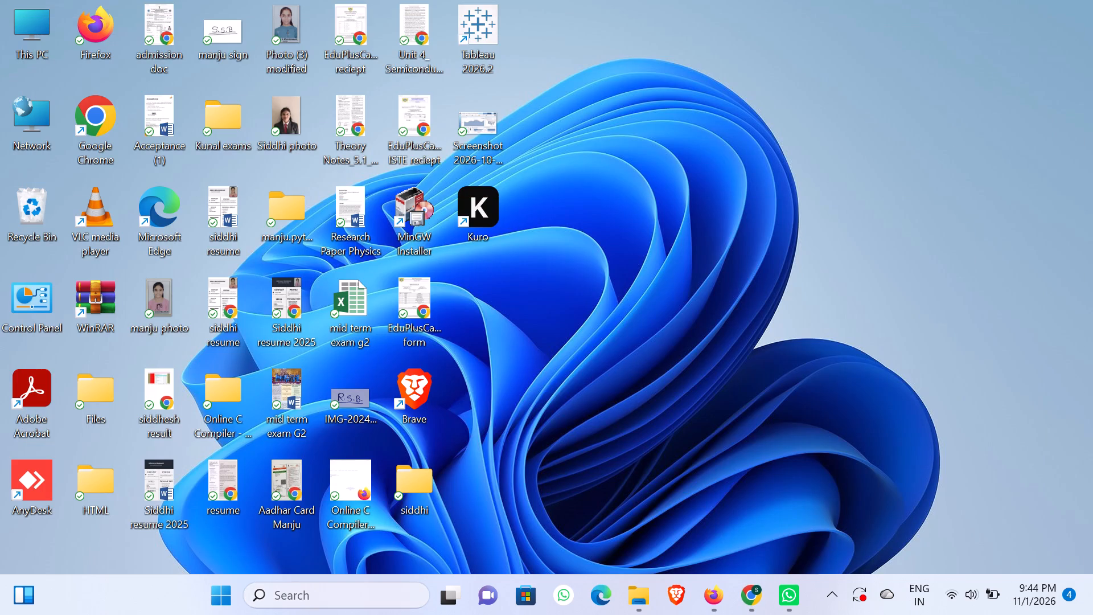
Start Power BI Desktop again and create a blank report.
left_click(377, 592)
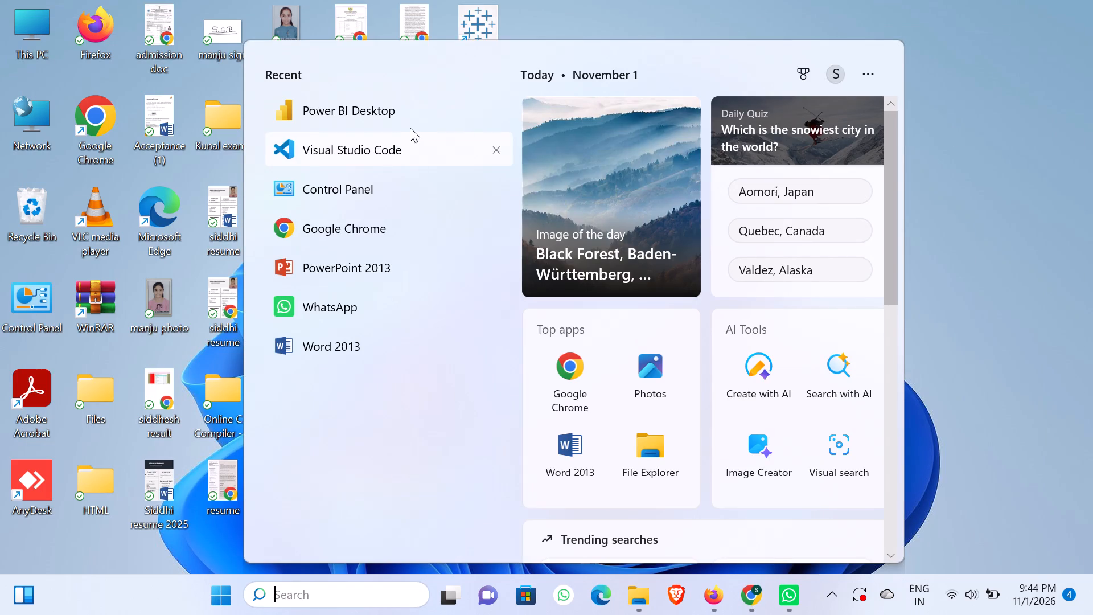
left_click(409, 121)
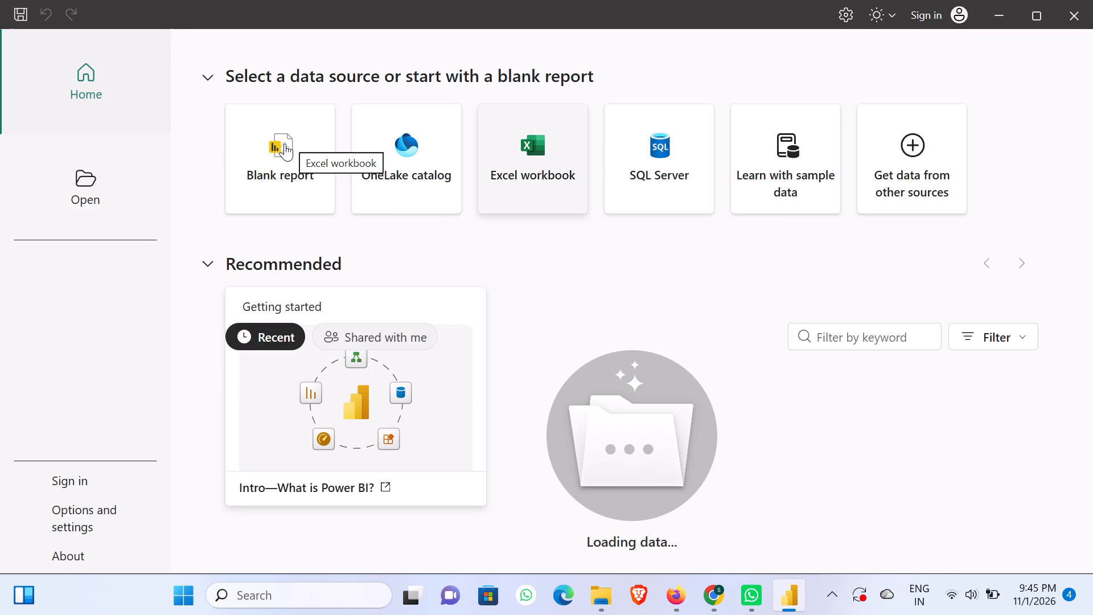
left_click(285, 143)
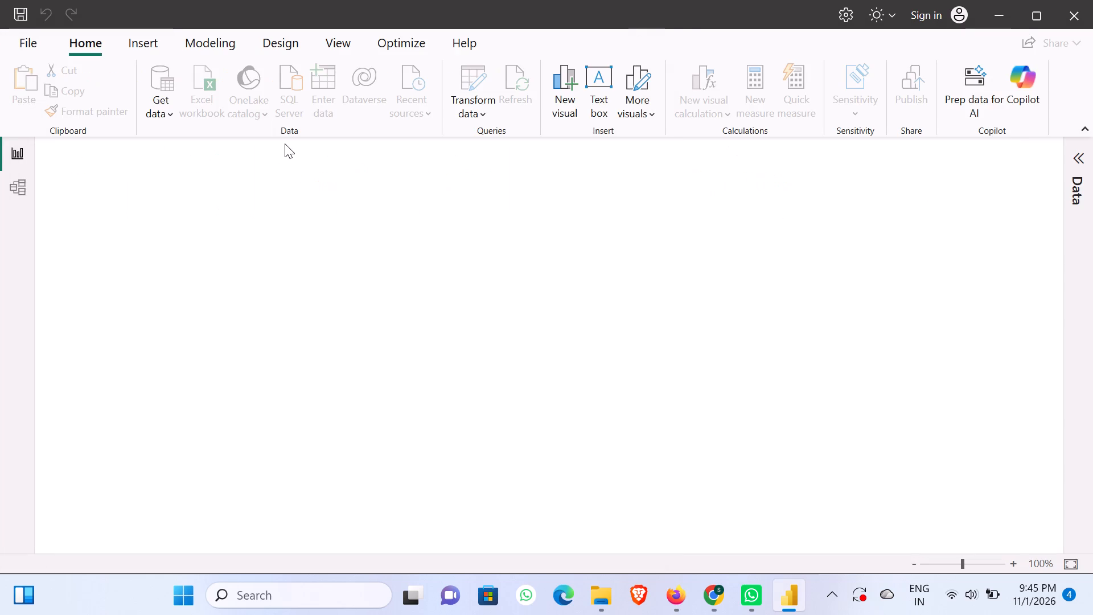
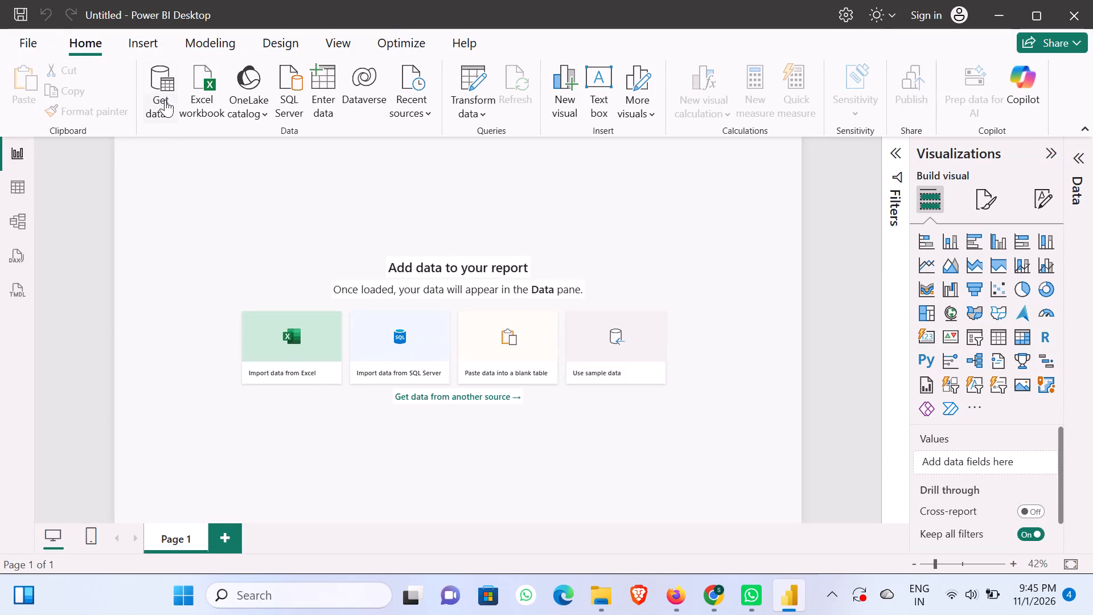
Connect to the Excel workbook 5(1) in the Downloads folder and select its TechyStore Sales_Data sheet for import.
left_click(165, 100)
left_click(207, 169)
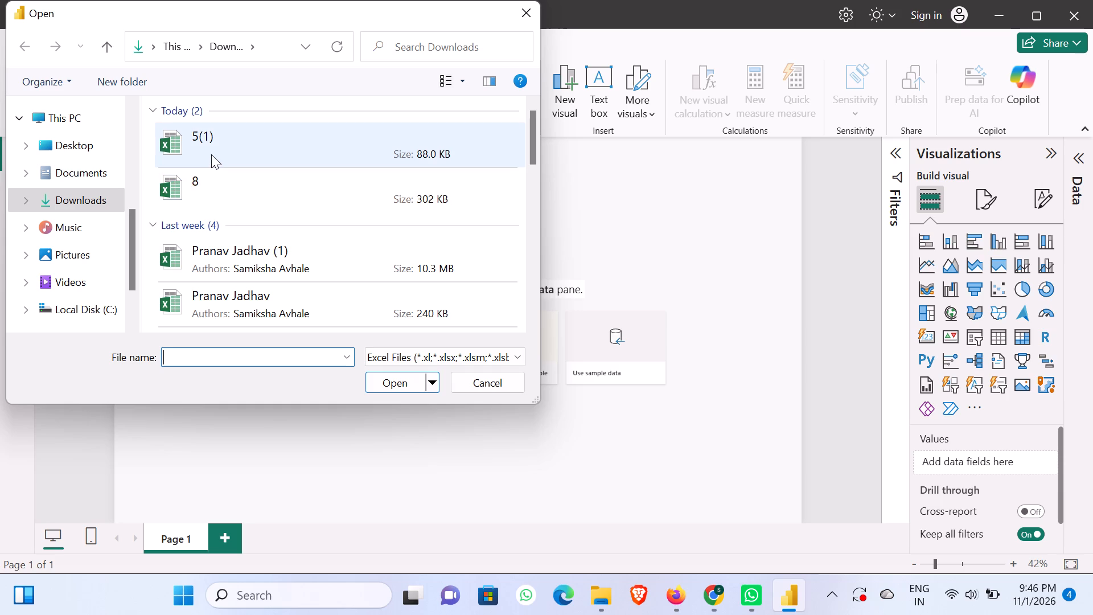
left_click(211, 154)
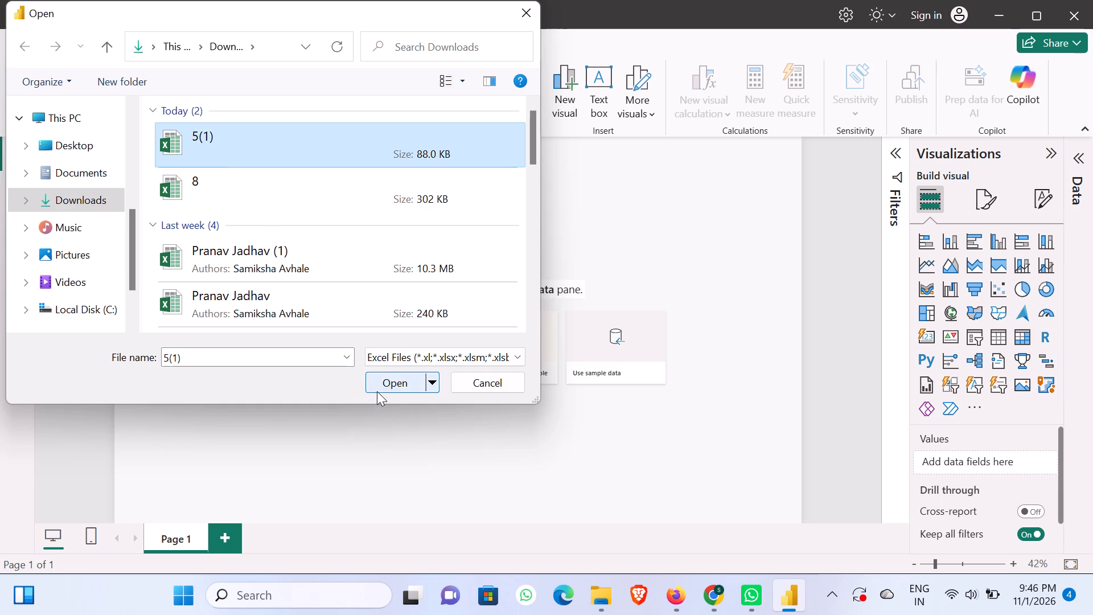
left_click(387, 384)
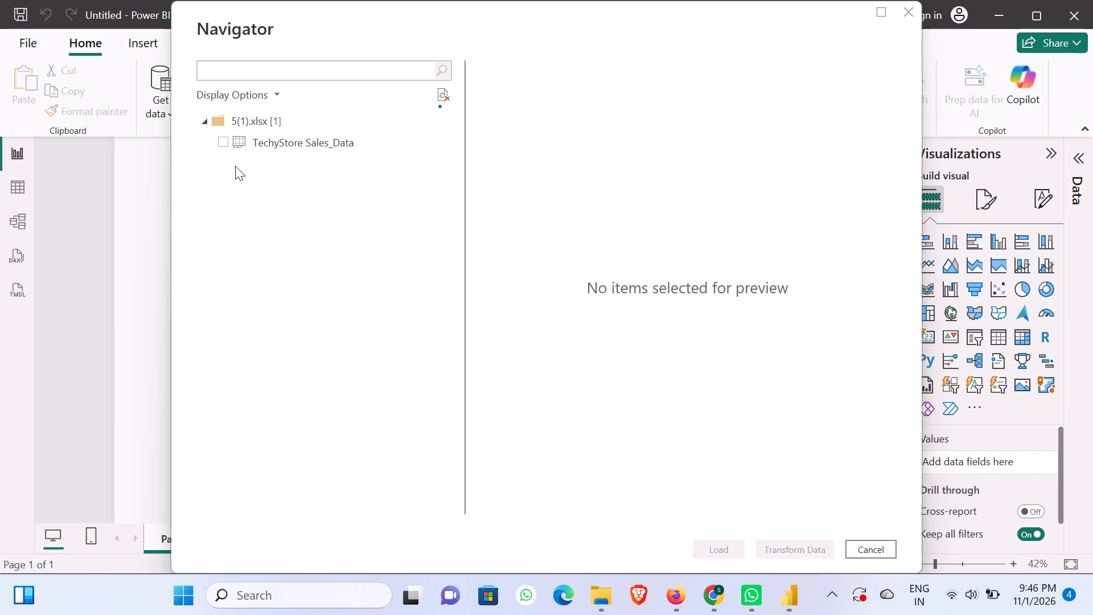
left_click(220, 136)
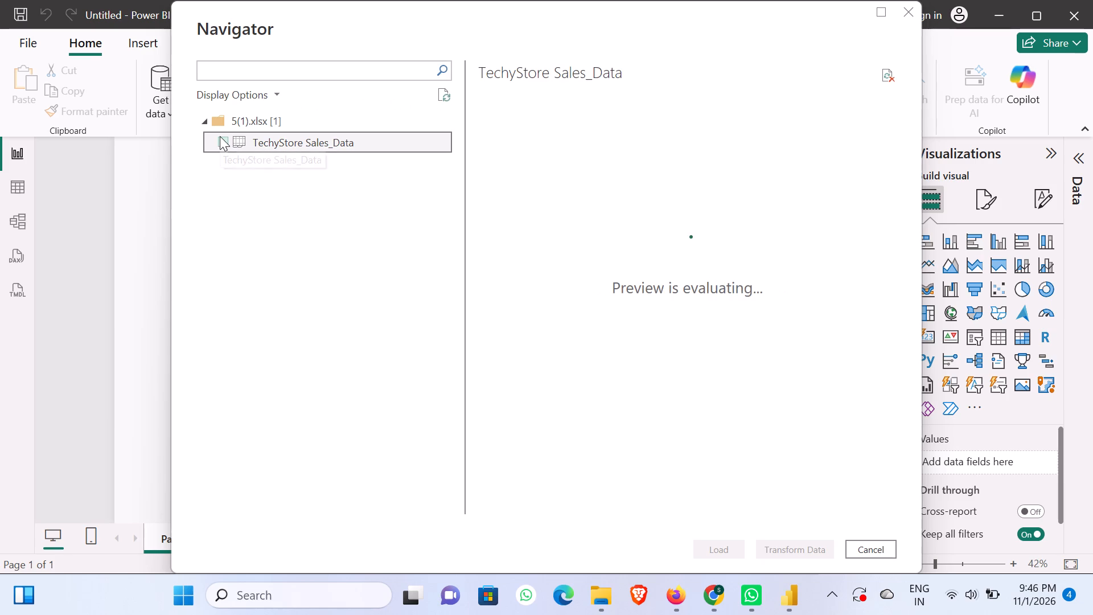
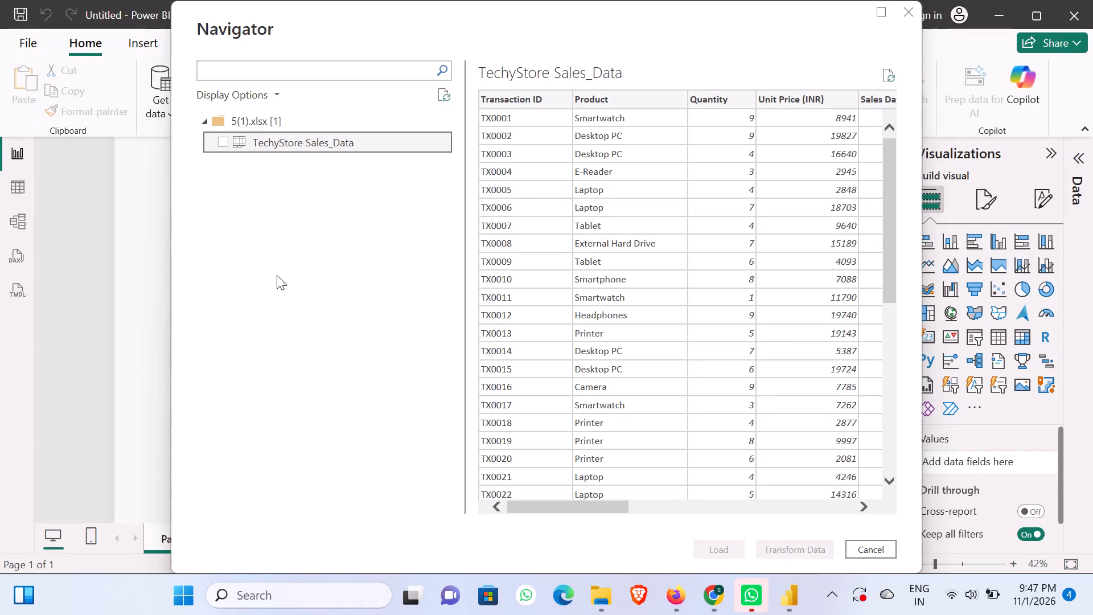
Include the TechyStore Sales_Data sheet from 5(1).xlsx in the import and load it into the blank report without transforming it.
left_click(229, 143)
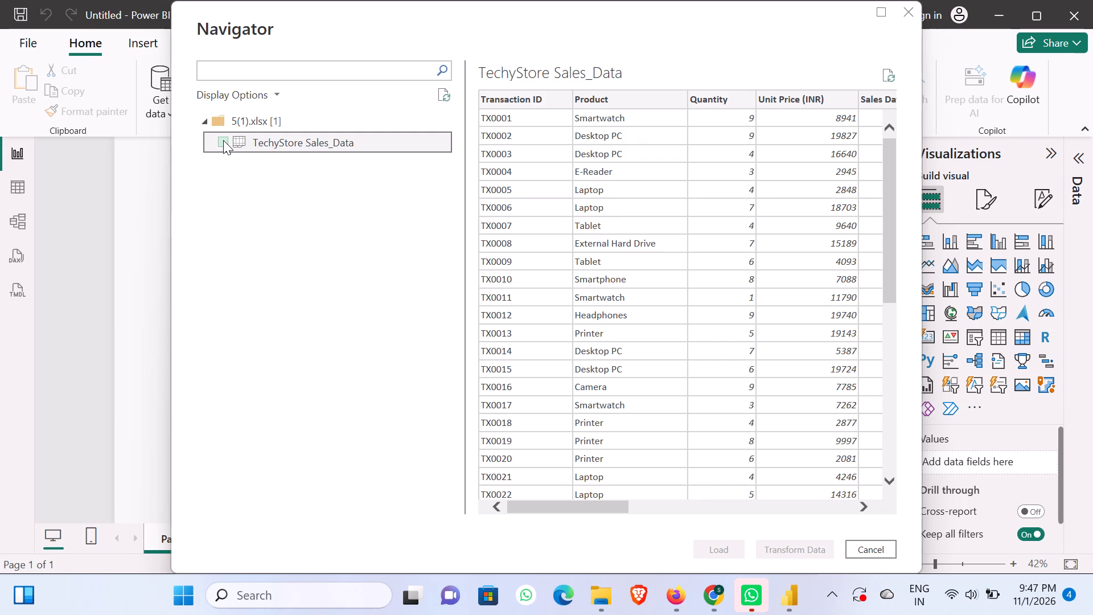
left_click(225, 142)
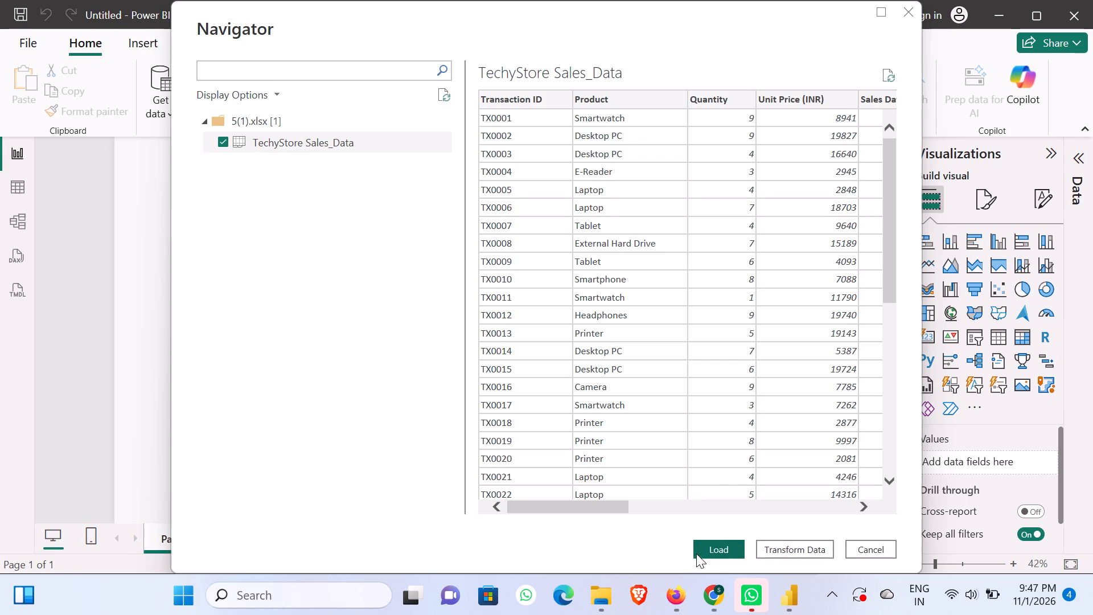
left_click(709, 553)
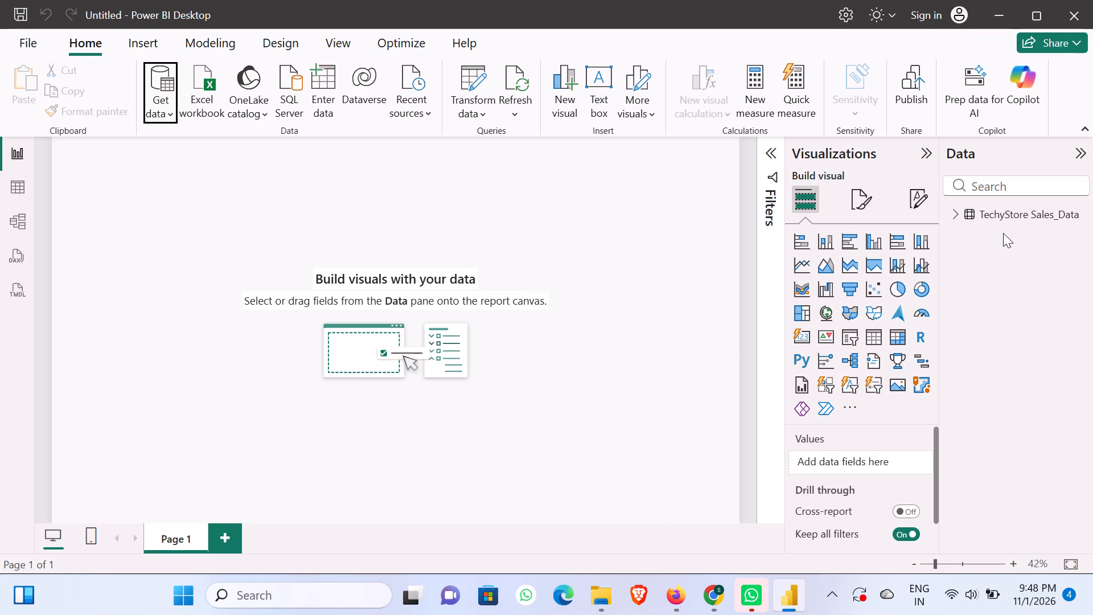
Expand the TechyStore Sales_Data table's field list and open the column properties of the Sales Date field.
left_click(960, 211)
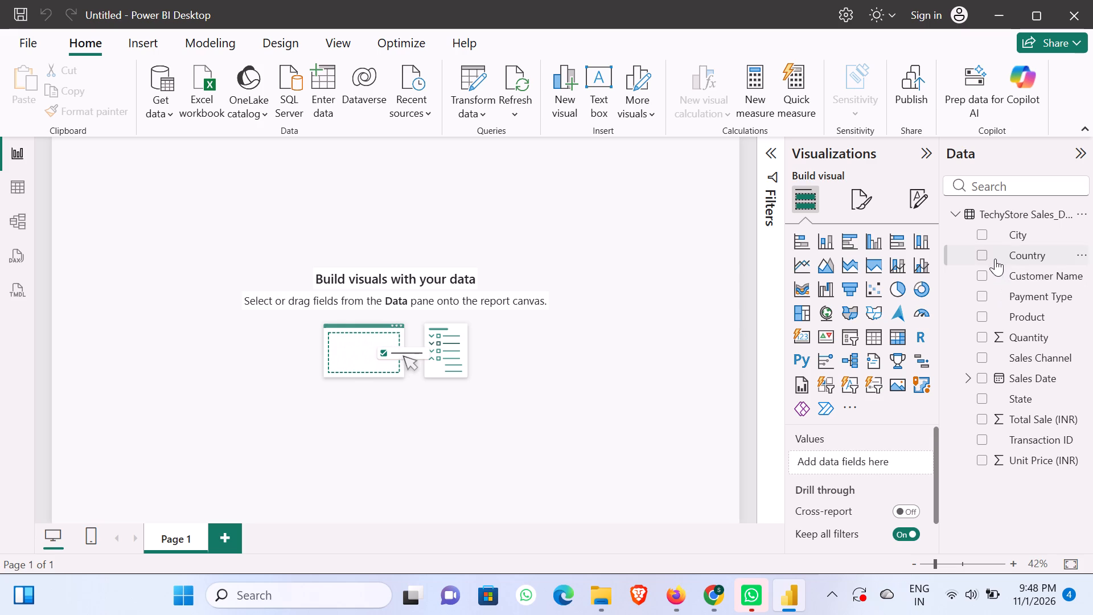
left_click(996, 378)
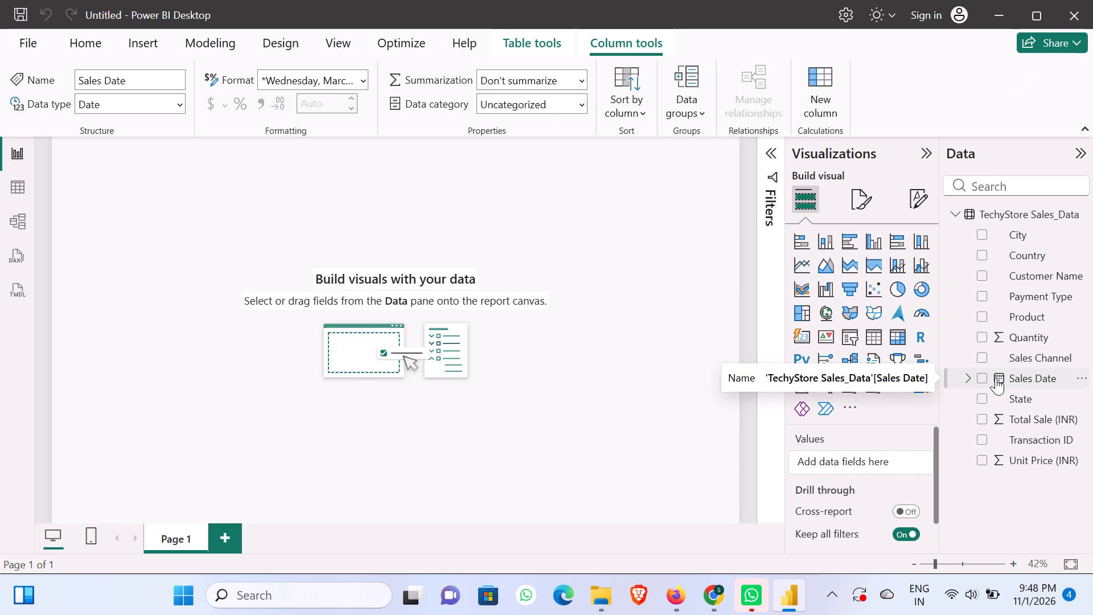
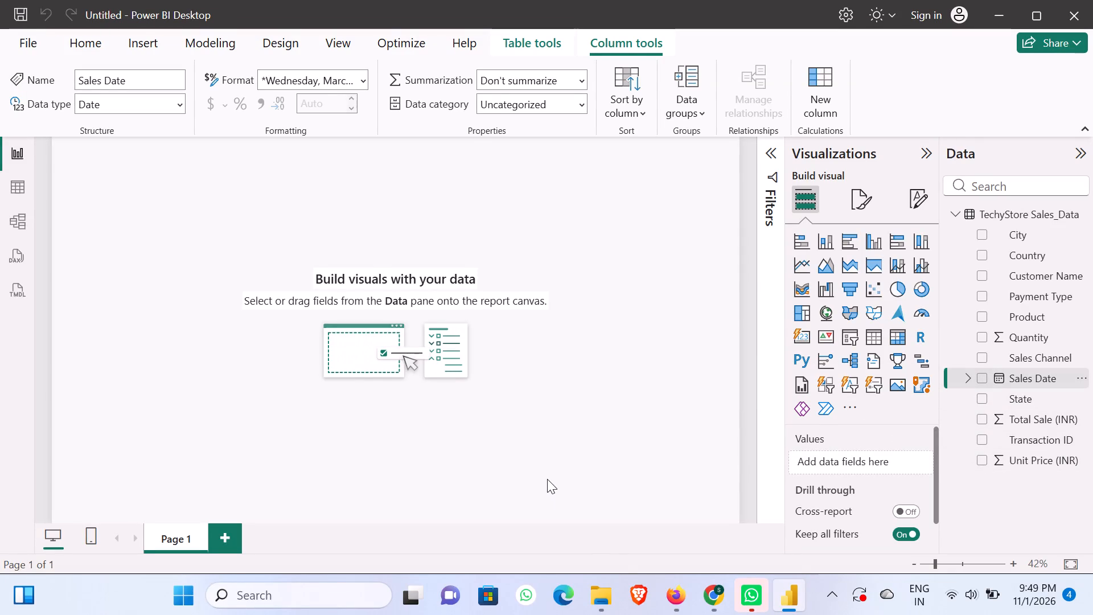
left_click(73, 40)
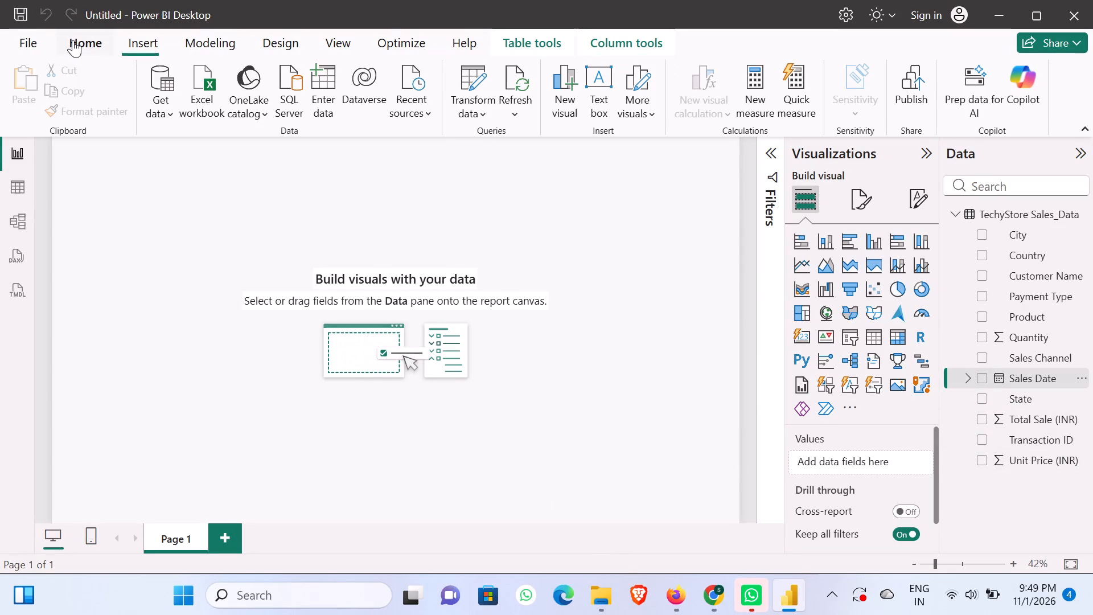
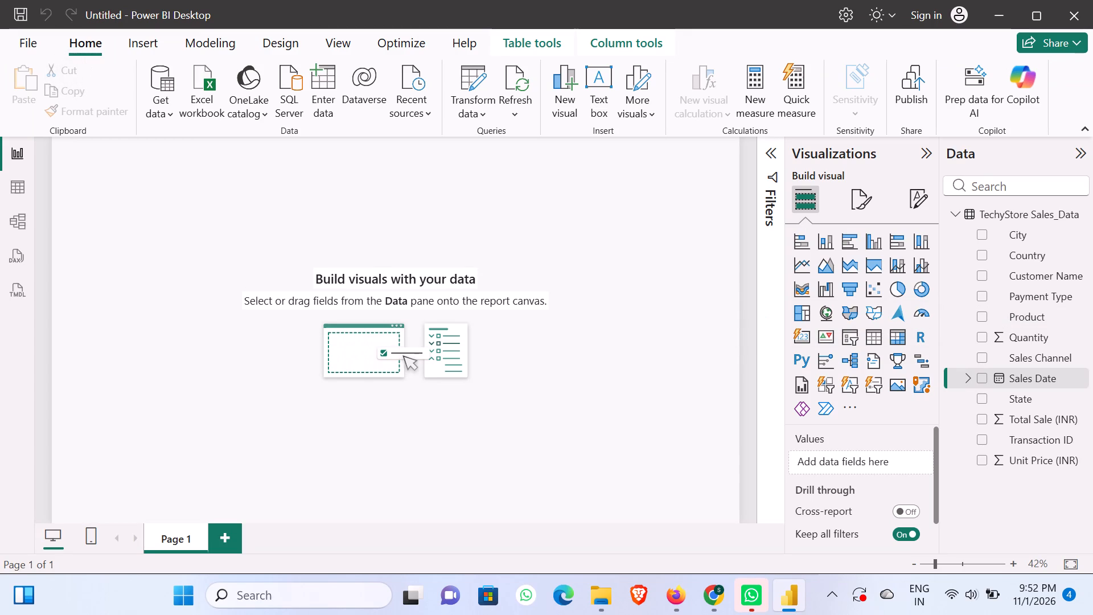
Add a clustered bar chart to Page 1 with City on the Y-axis and Quantity on the X-axis.
left_click(1010, 314)
left_click(846, 243)
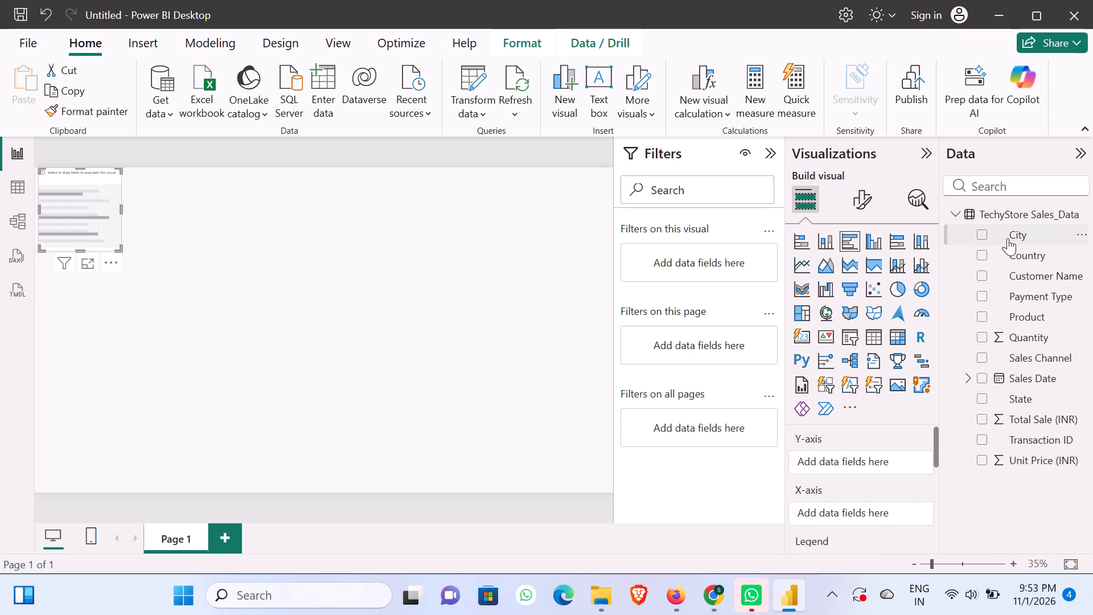
left_click_drag(1008, 238, 857, 466)
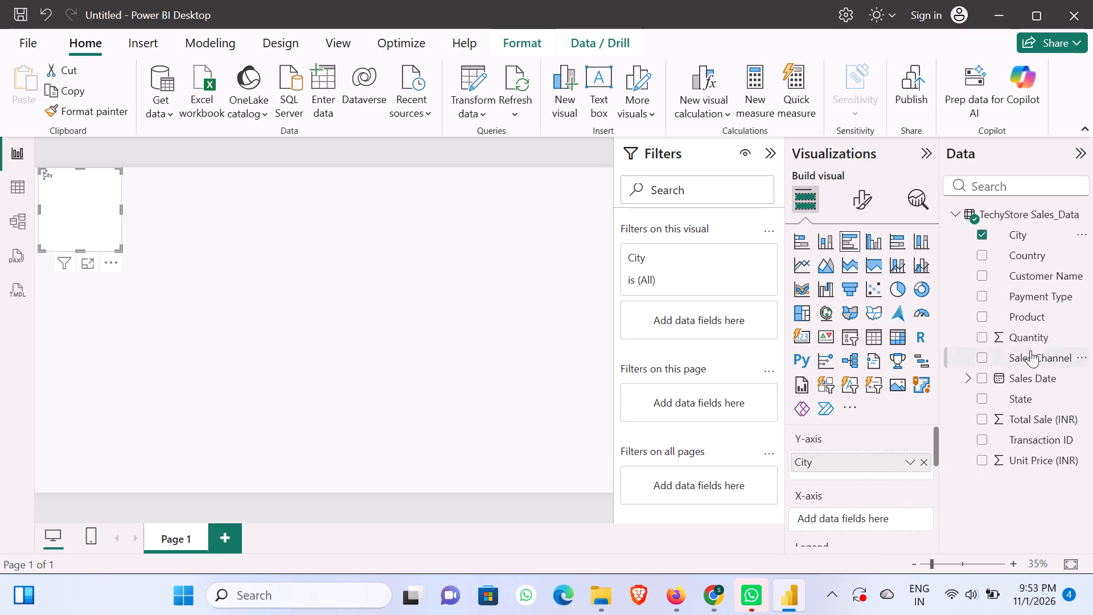
left_click_drag(1032, 334, 898, 513)
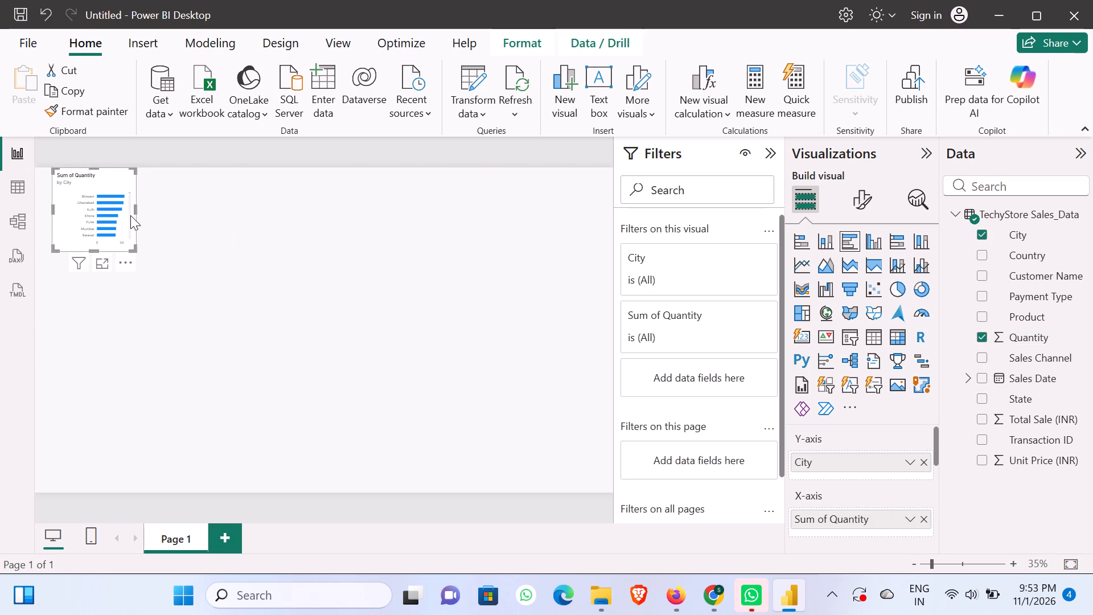
Enlarge the bar chart on the canvas, making it nearly twice as wide and somewhat taller.
left_click_drag(135, 210, 200, 218)
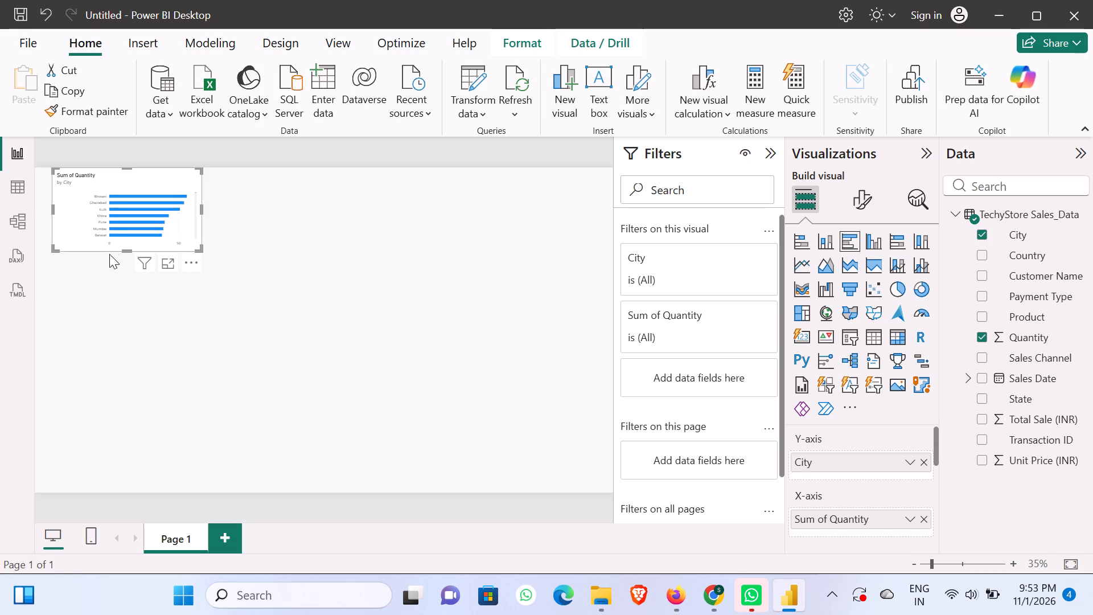
left_click_drag(128, 247, 128, 260)
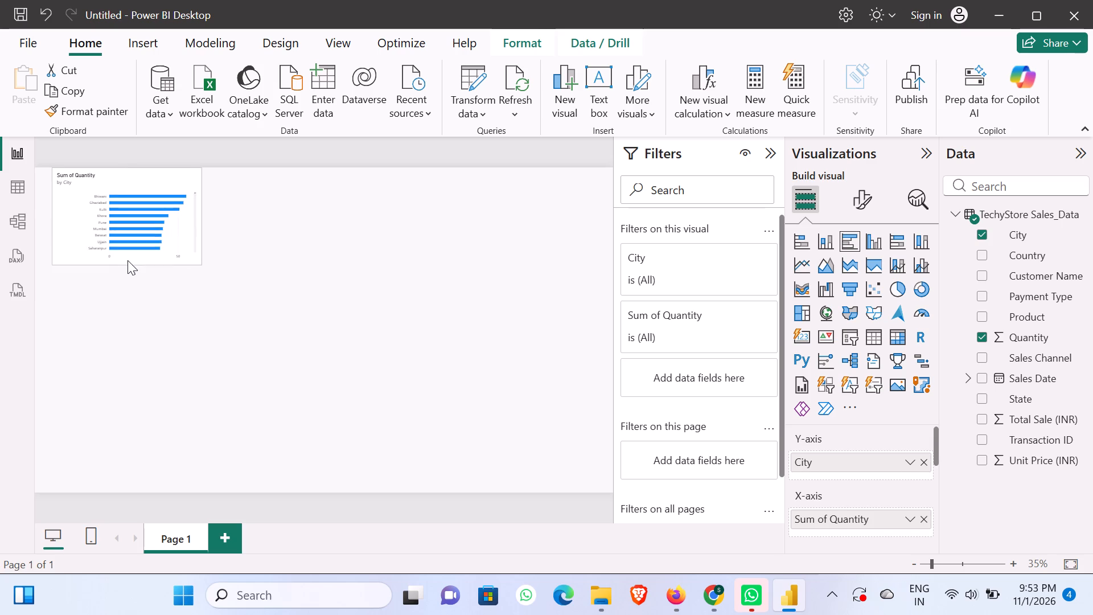
left_click_drag(128, 260, 125, 273)
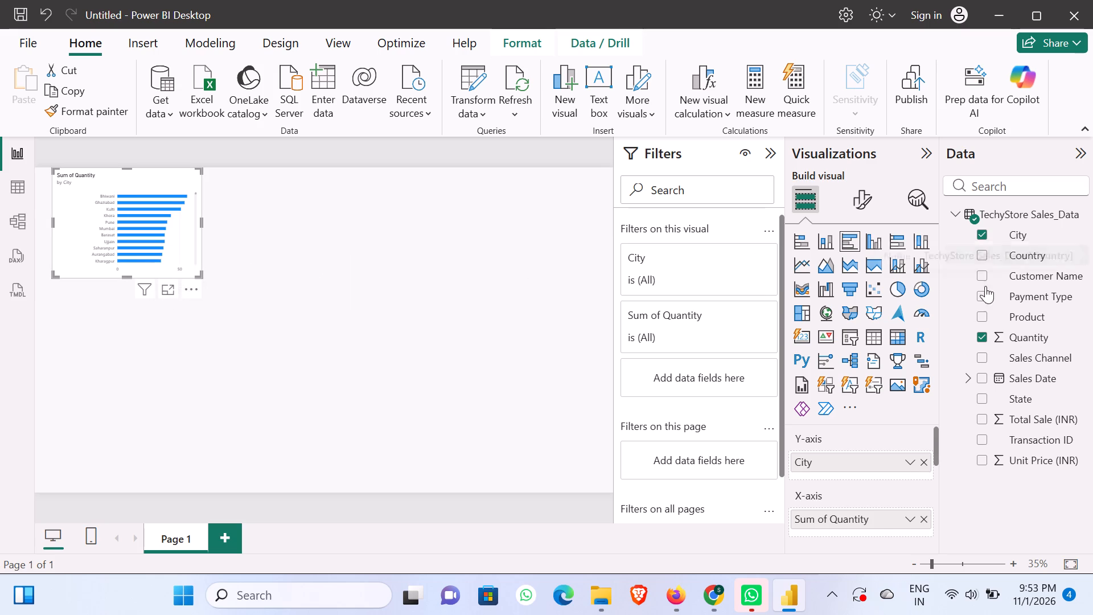
Replace City with Country on the bar chart's Y-axis.
left_click(923, 464)
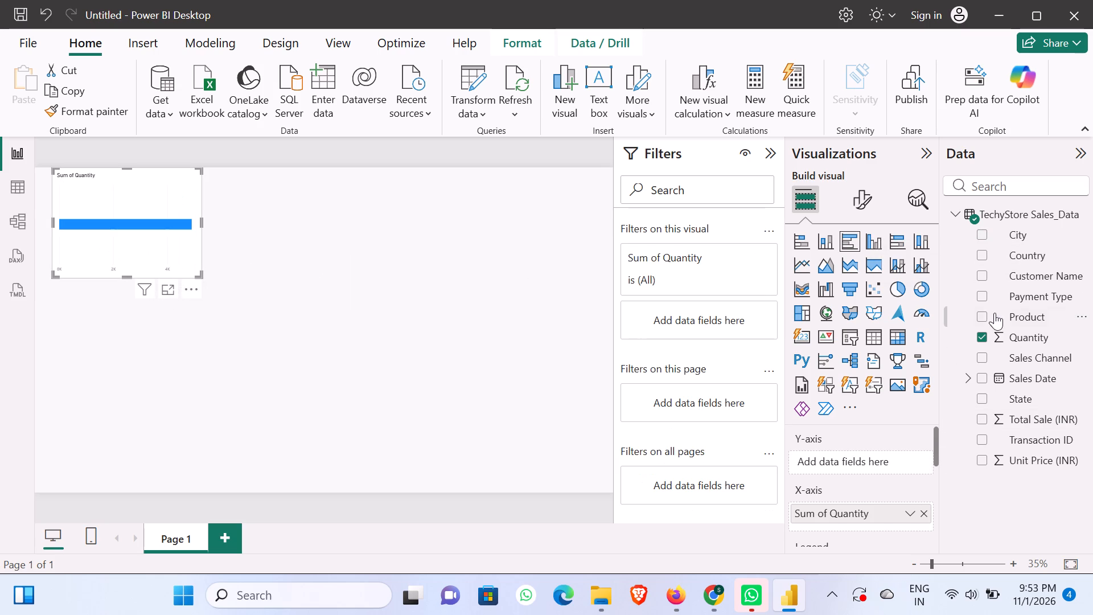
left_click_drag(1008, 248, 890, 421)
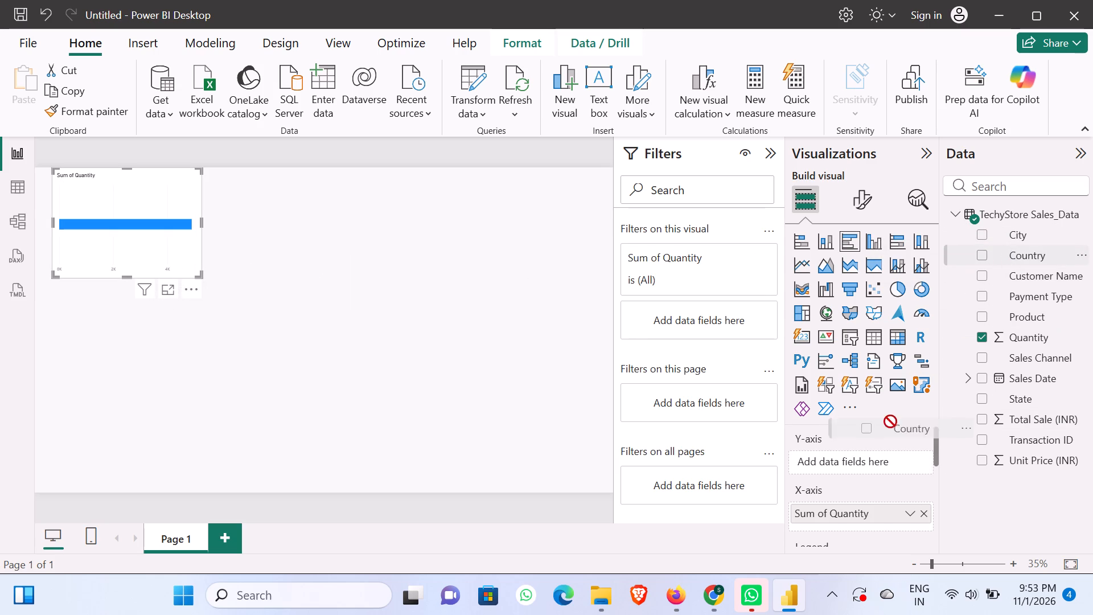
left_click_drag(890, 421, 868, 461)
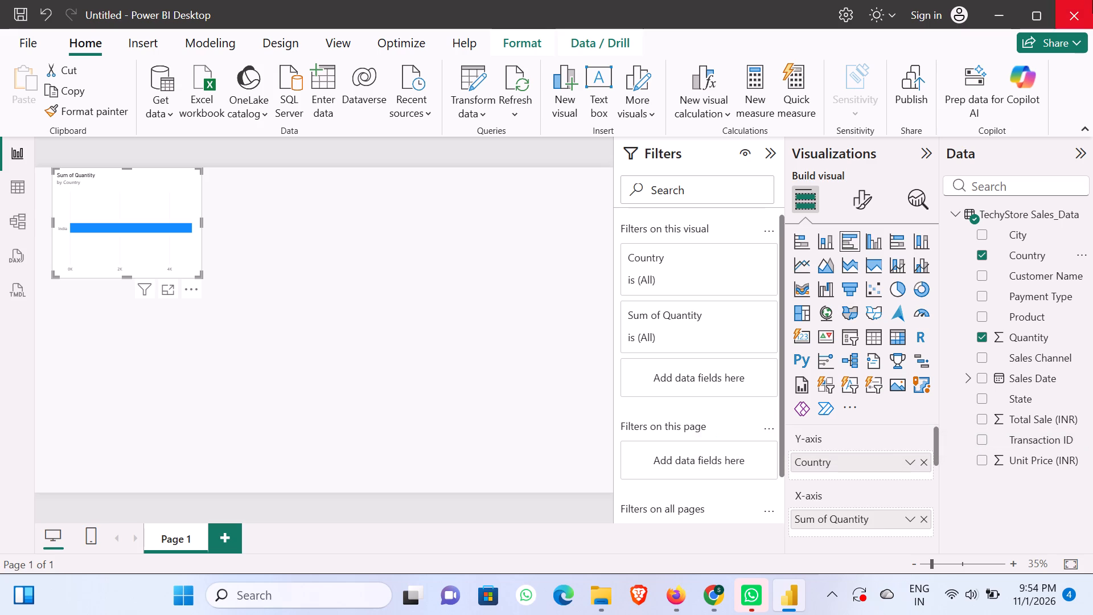
left_click(1005, 23)
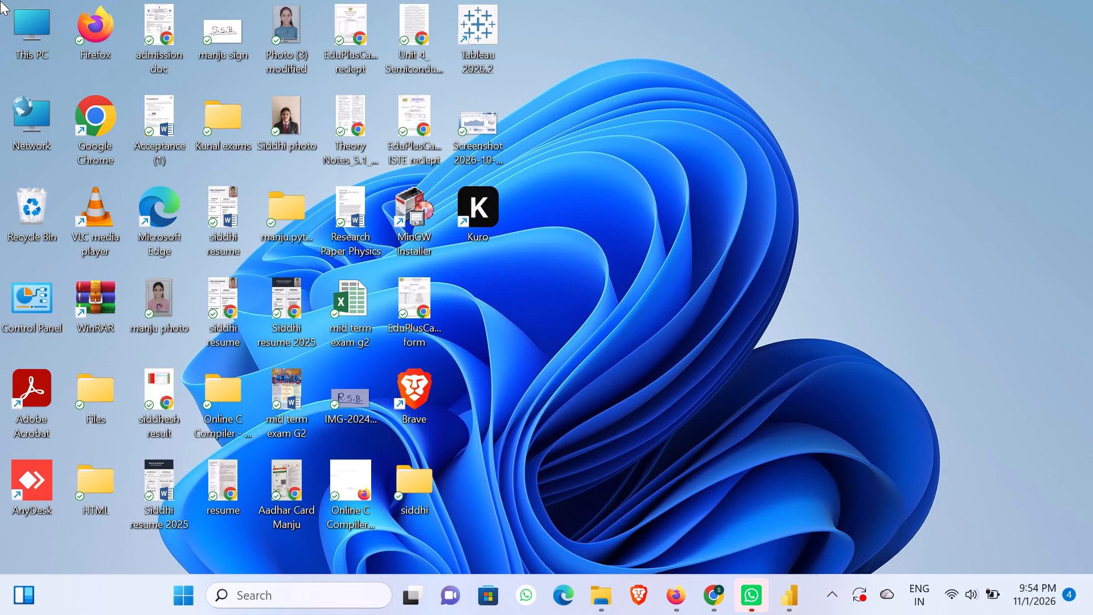
double_click(92, 119)
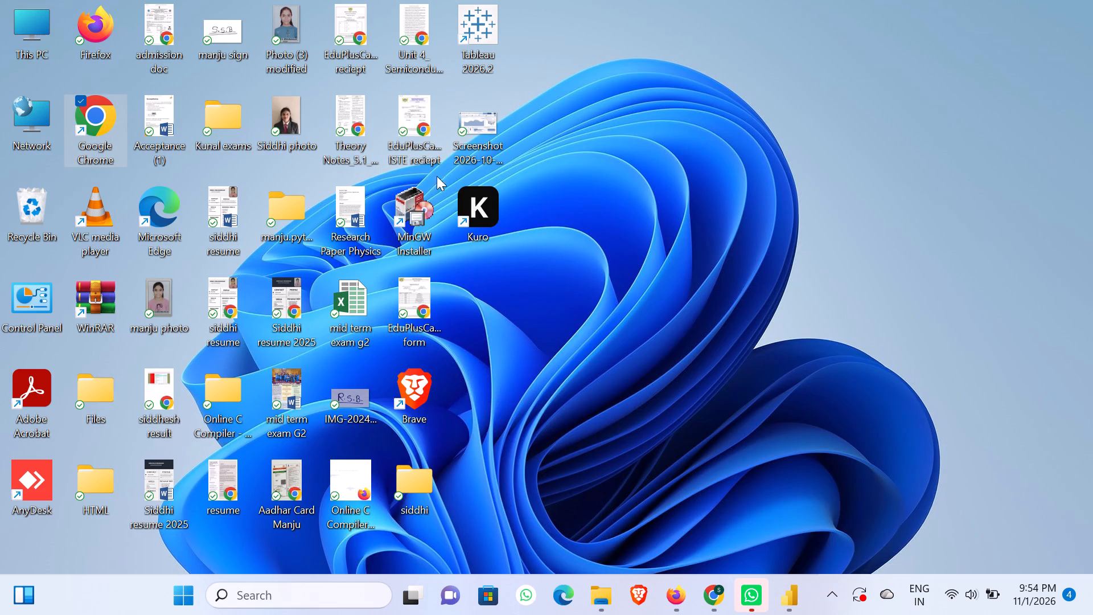
double_click(95, 125)
scroll(404, 370, "down", 4)
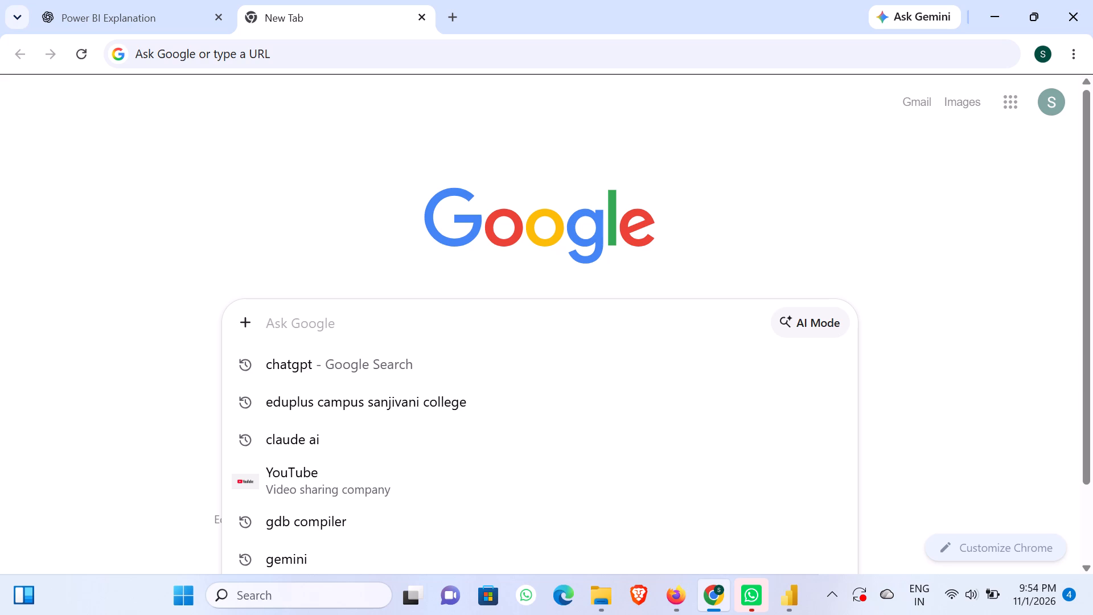
key("k")
type("aggk")
key("BackSpace")
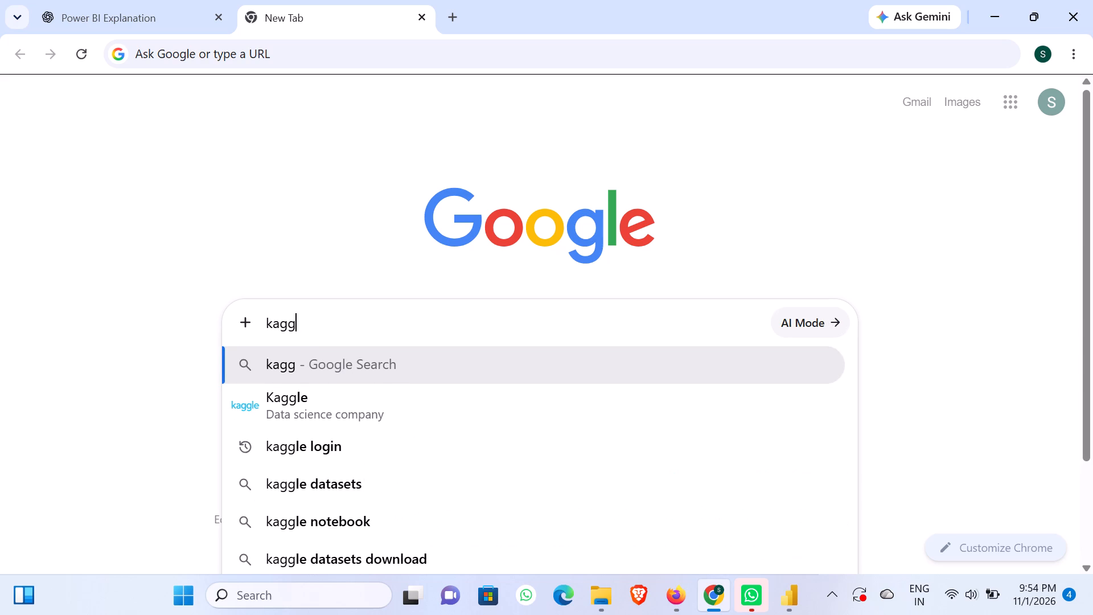
left_click(359, 488)
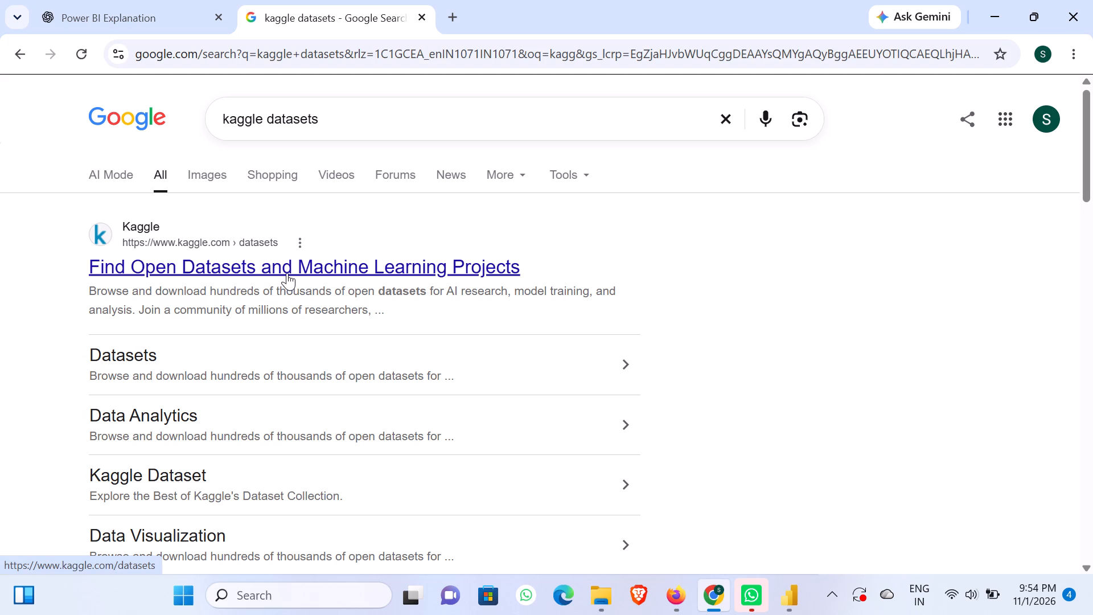
Open the Kaggle home page result, "Kaggle: The World's AI Proving Ground", from the search results.
scroll(293, 416, "down", 1)
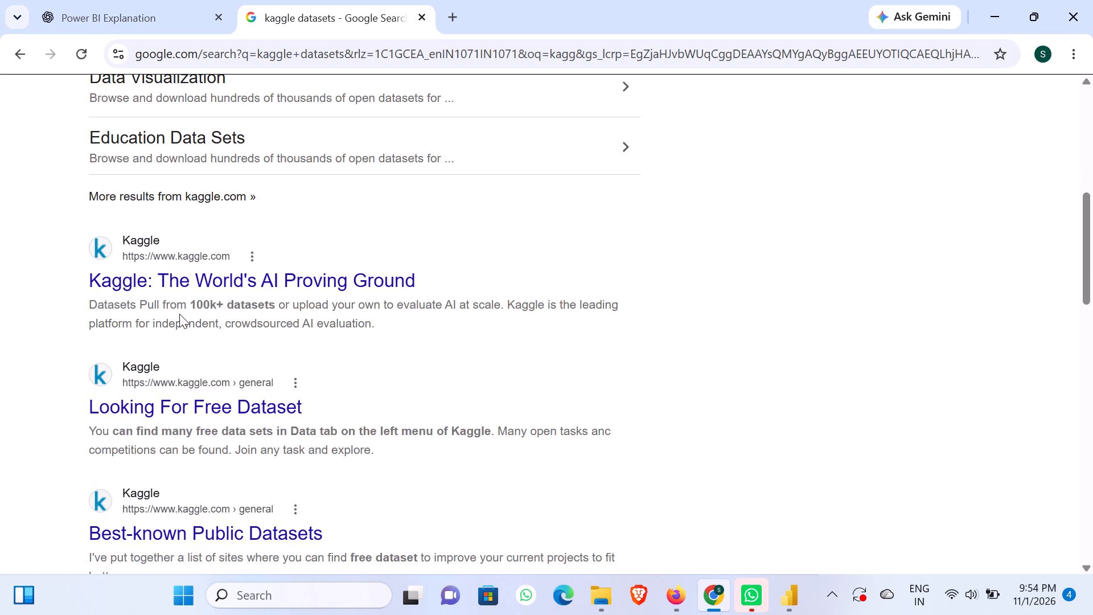
left_click(113, 235)
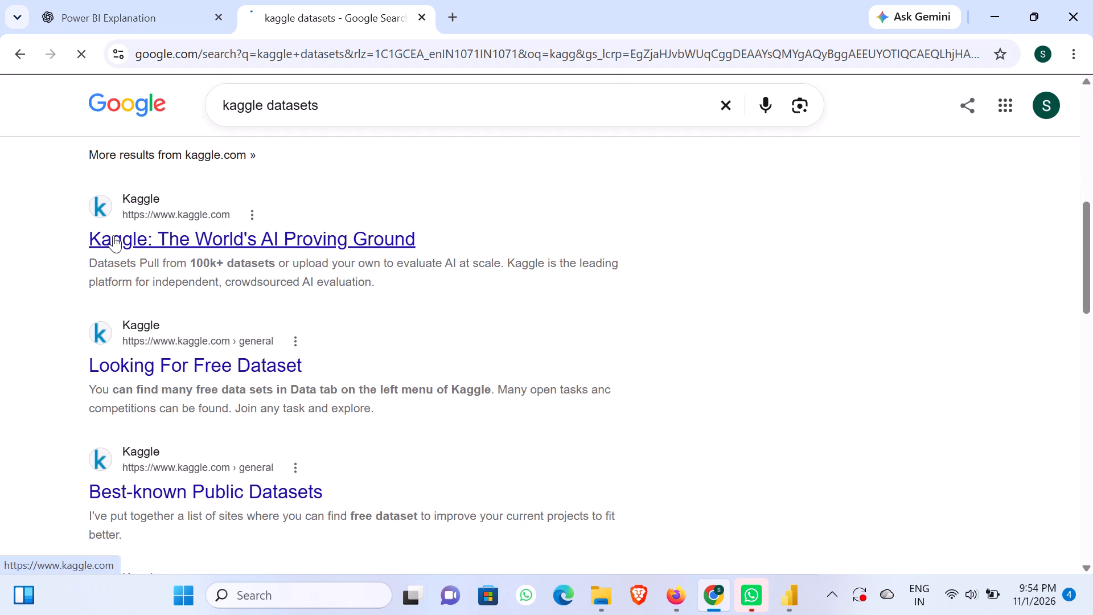
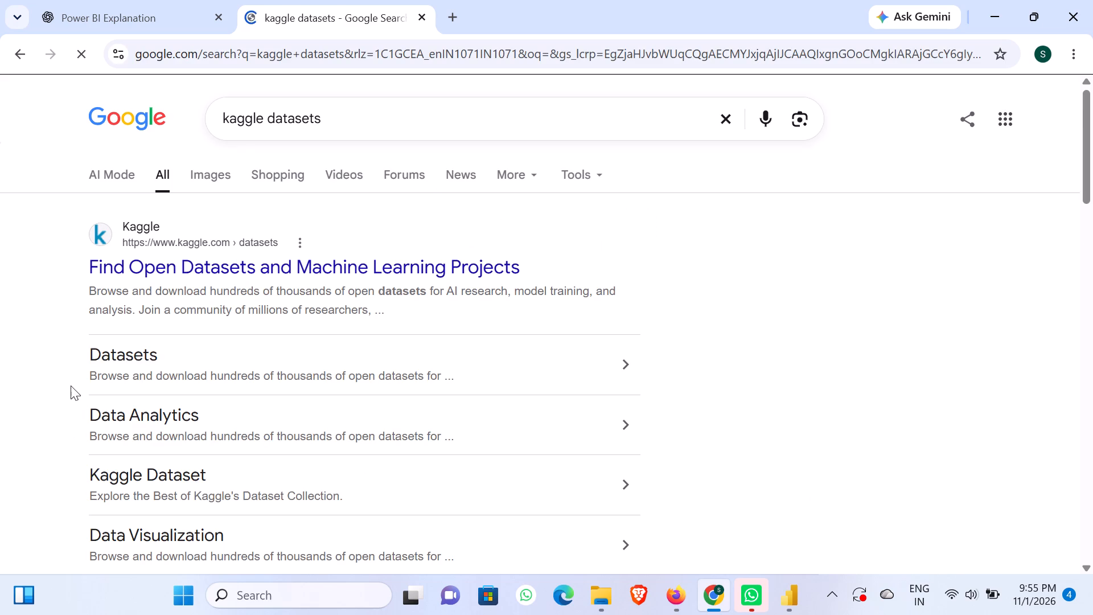
Look through the search results for a suitable Kaggle datasets page.
scroll(293, 330, "down", 1)
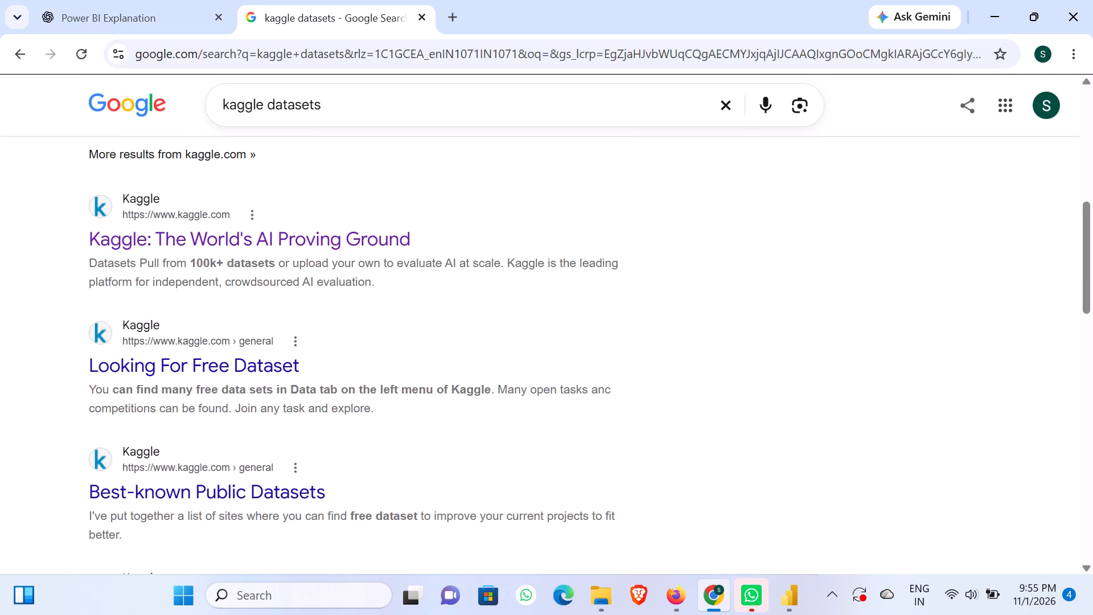
left_click(206, 362)
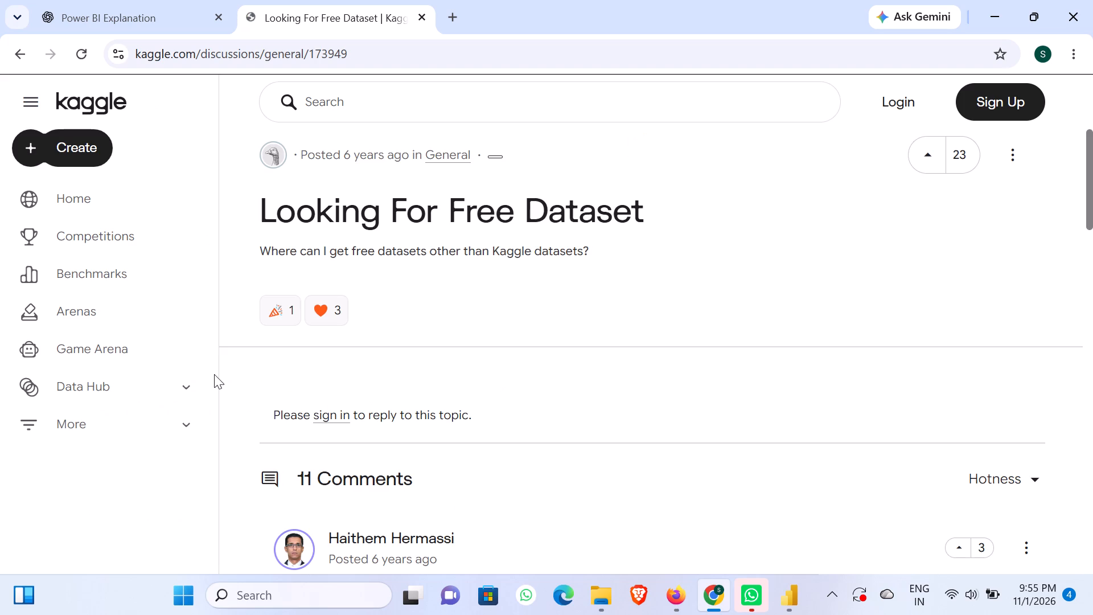
scroll(392, 425, "down", 1)
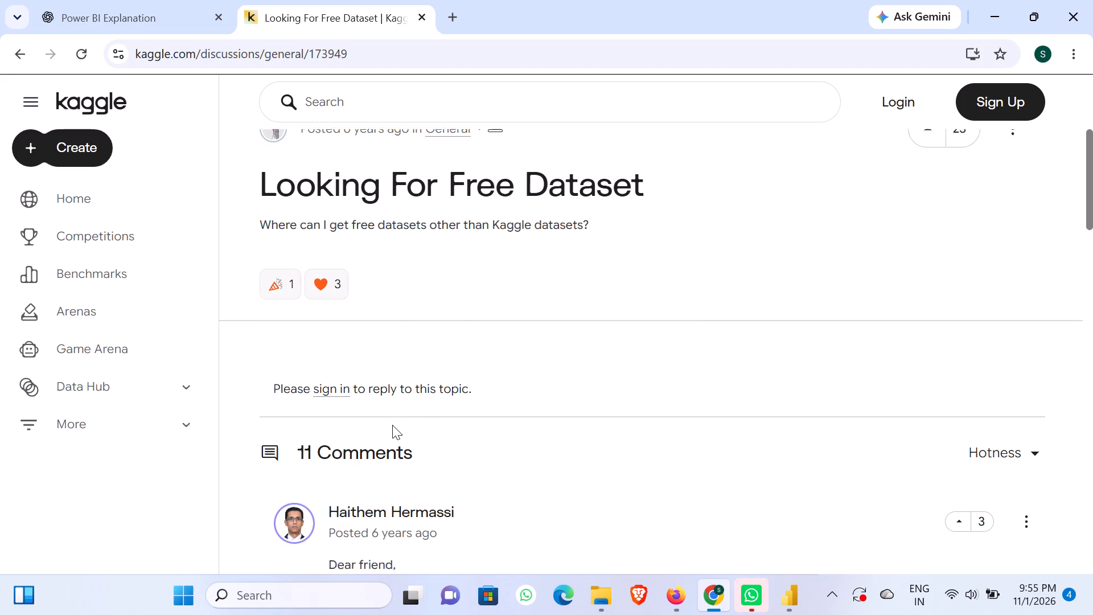
scroll(392, 425, "down", 2)
scroll(392, 425, "up", 6)
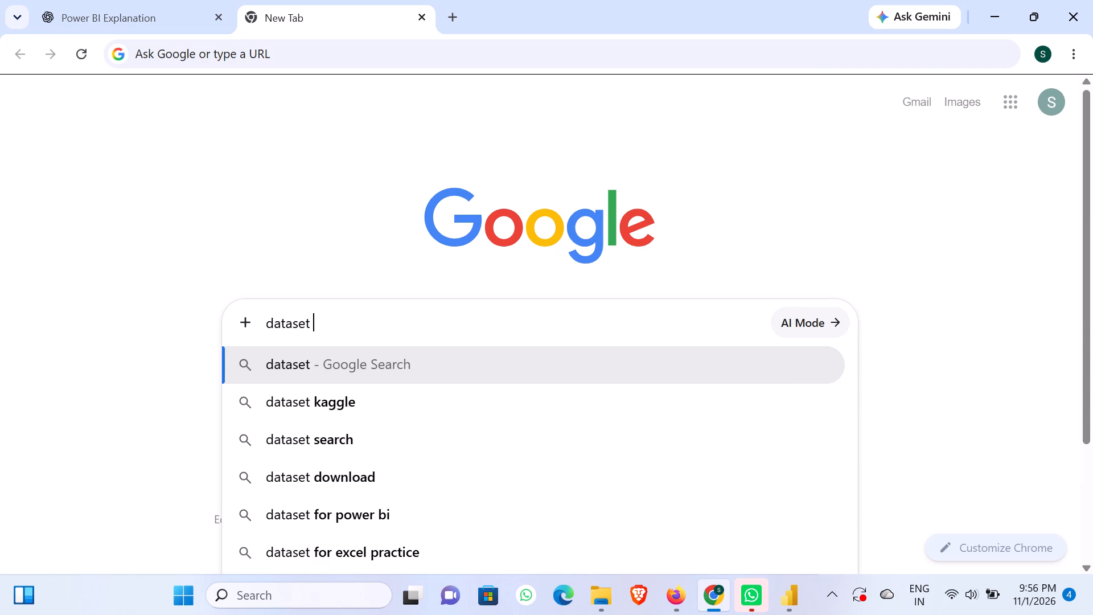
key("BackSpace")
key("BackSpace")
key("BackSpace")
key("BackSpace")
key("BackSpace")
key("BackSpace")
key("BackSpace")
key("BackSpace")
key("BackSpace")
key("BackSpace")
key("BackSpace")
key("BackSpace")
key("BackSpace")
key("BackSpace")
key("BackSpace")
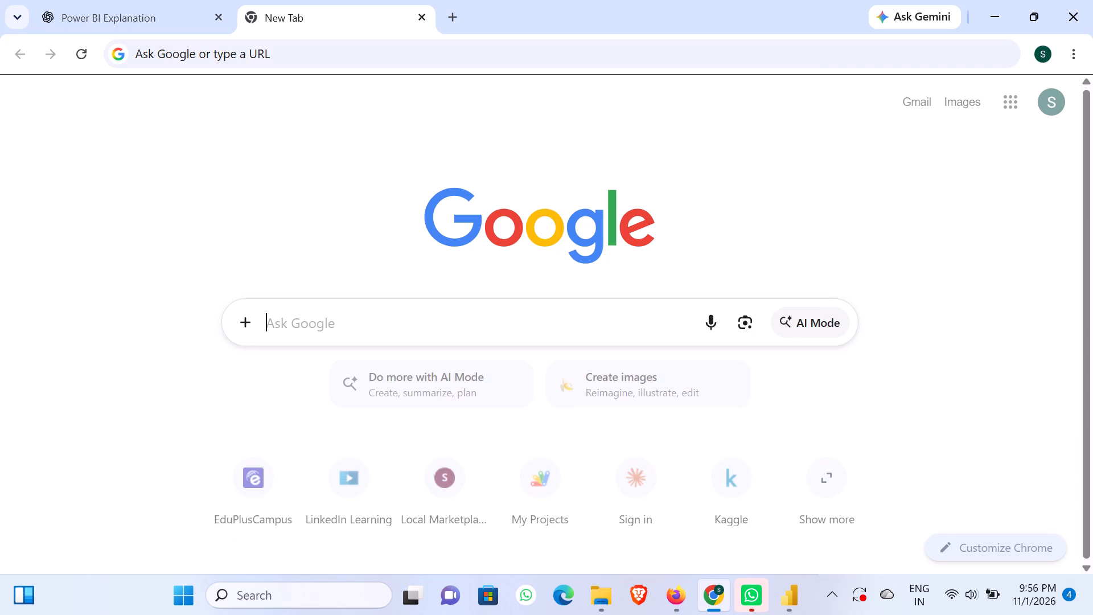
Search Google for "kaggle dataset download".
type("kaggle")
key("space")
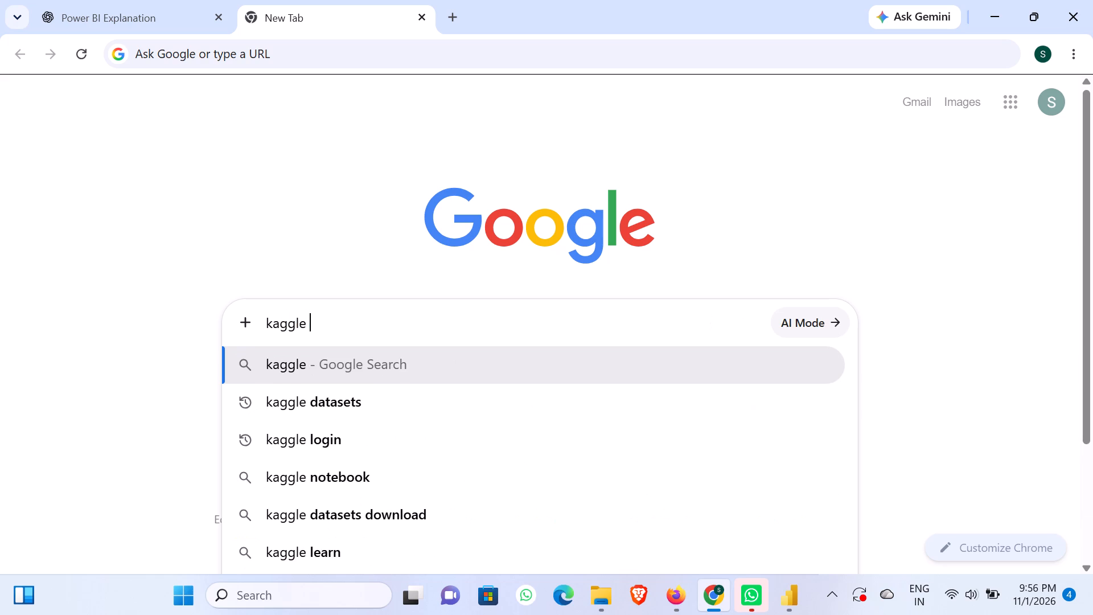
type("dataset")
key("space")
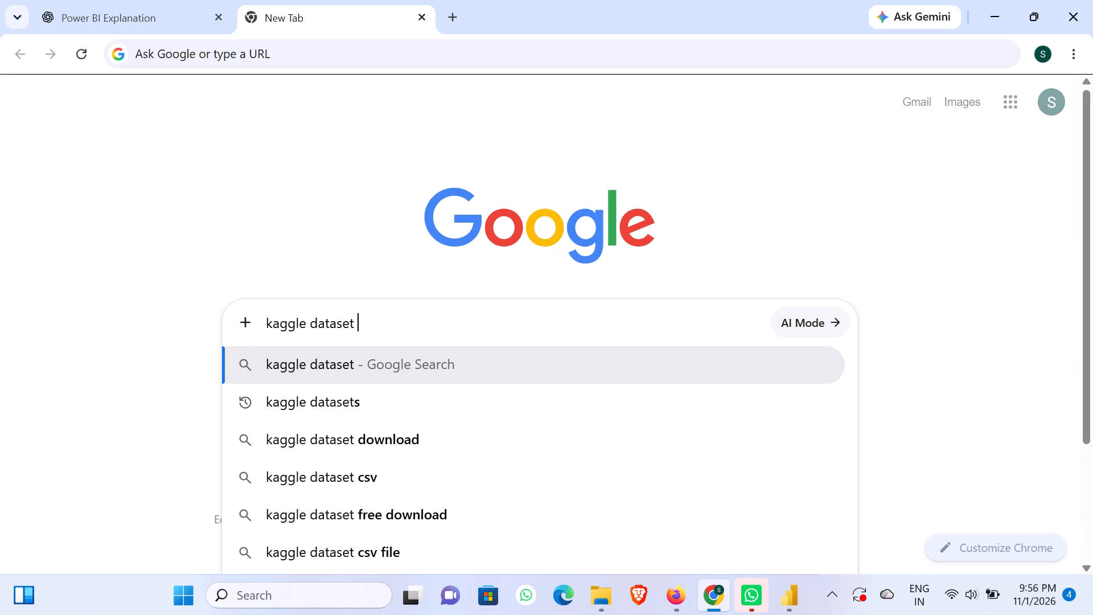
left_click(367, 450)
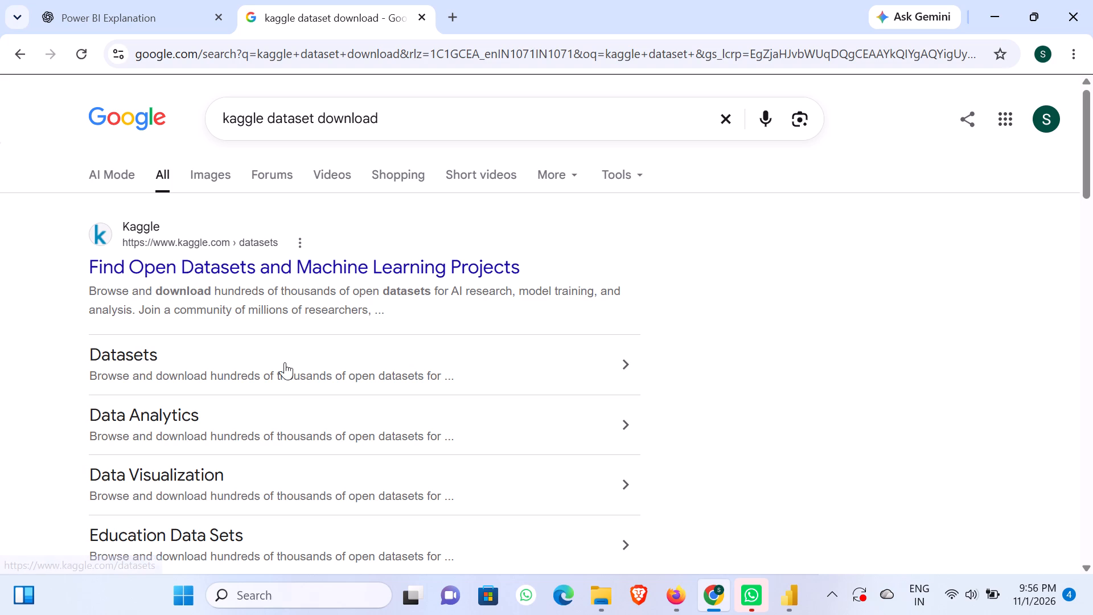
Look through the search results and run the related search "Kaggle dataset download excel".
scroll(149, 365, "down", 1)
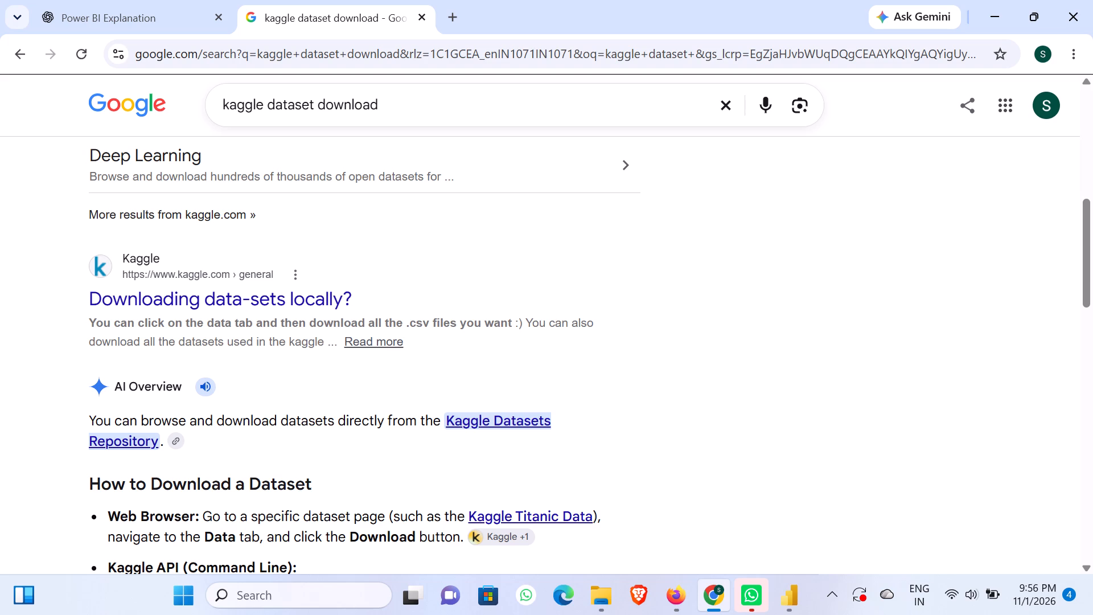
scroll(323, 320, "up", 1)
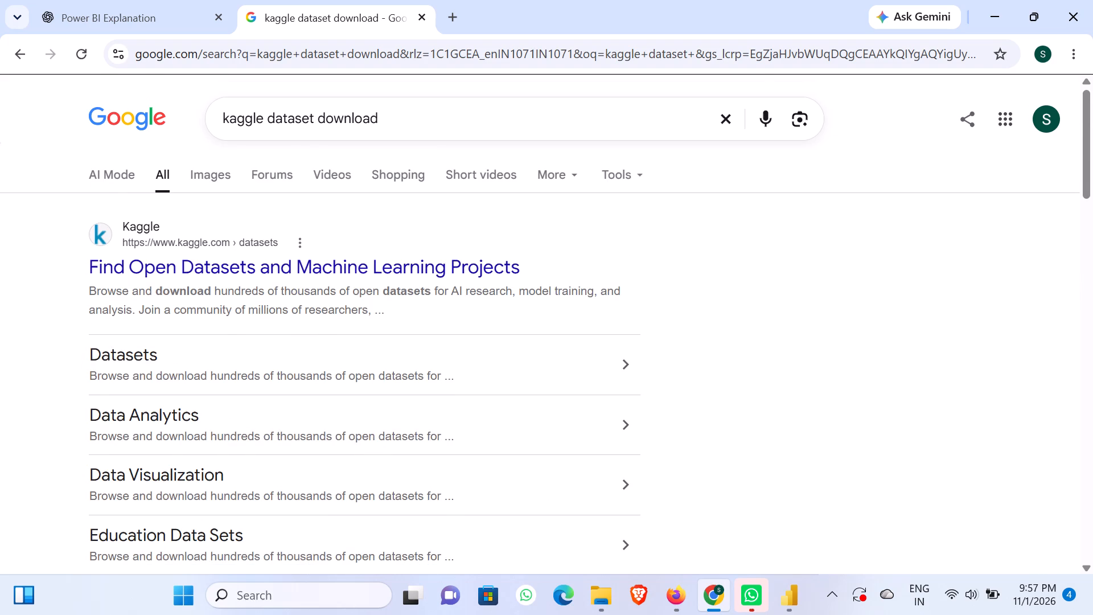
scroll(324, 315, "down", 2)
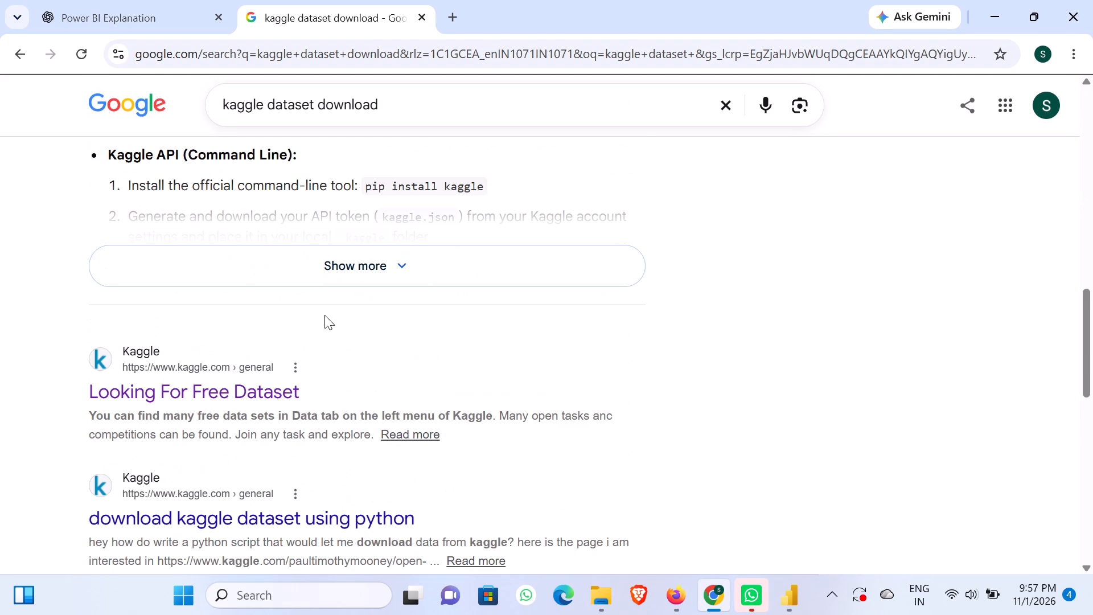
scroll(324, 315, "down", 1)
scroll(324, 315, "up", 1)
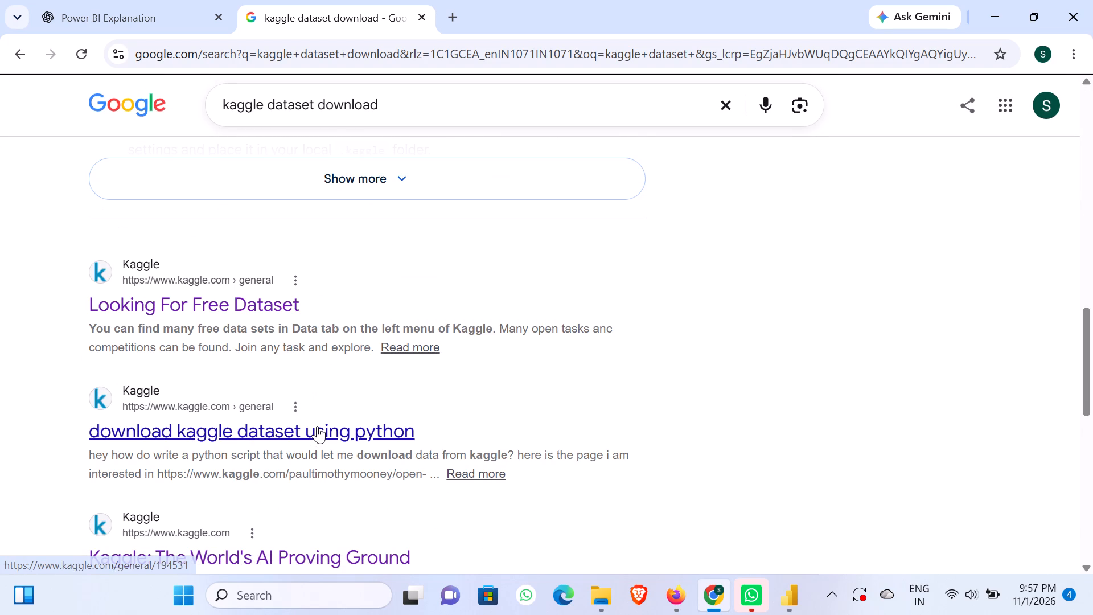
scroll(317, 426, "down", 1)
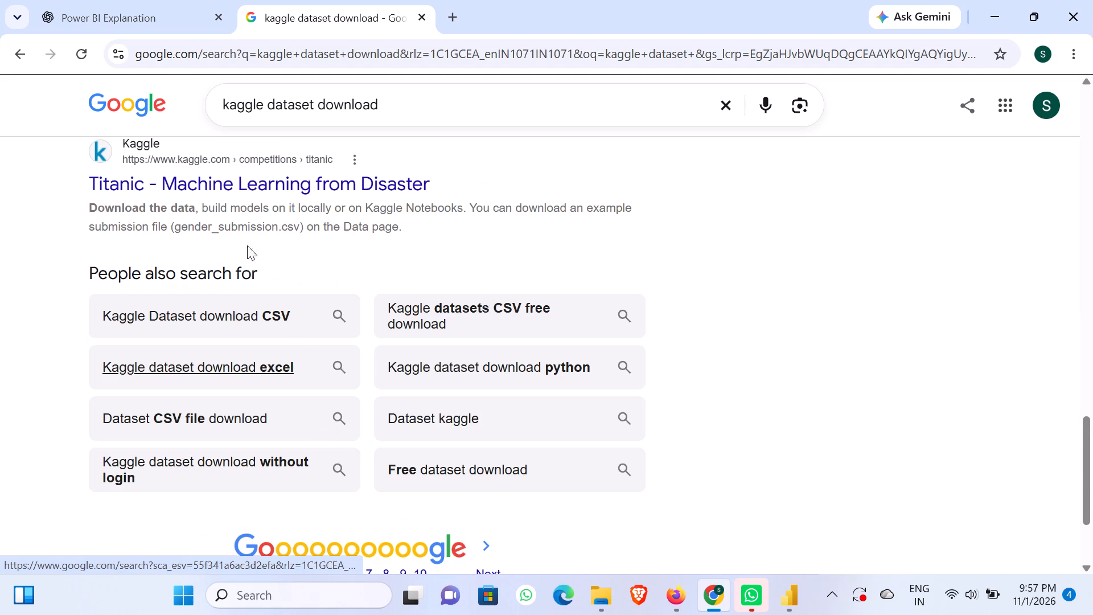
left_click(270, 363)
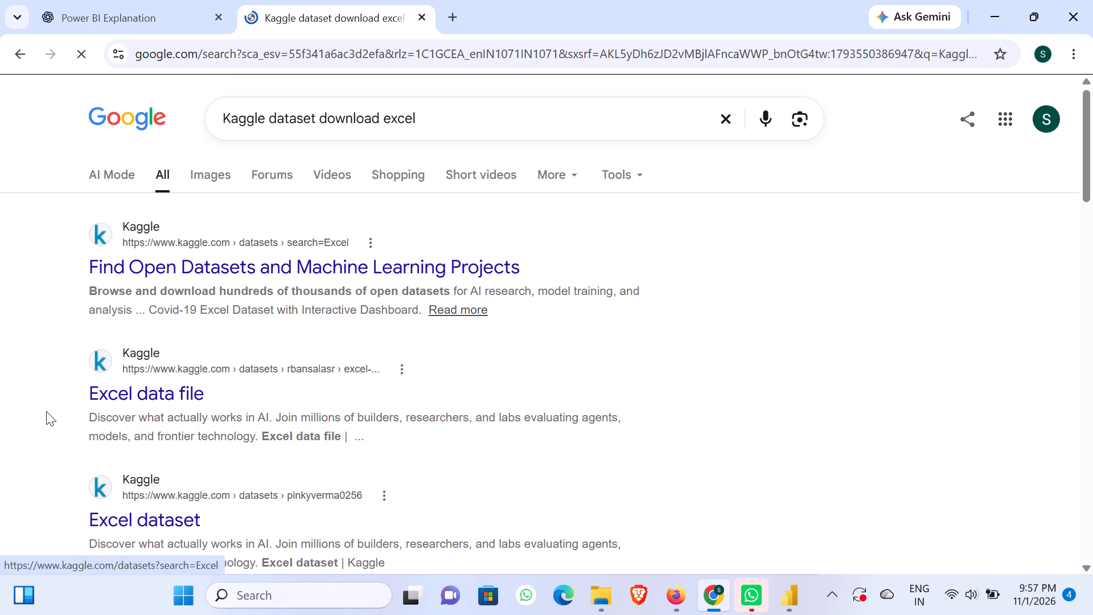
Open Kaggle's "Excel data file" dataset, examine its description and file details, and close the tab.
left_click(110, 393)
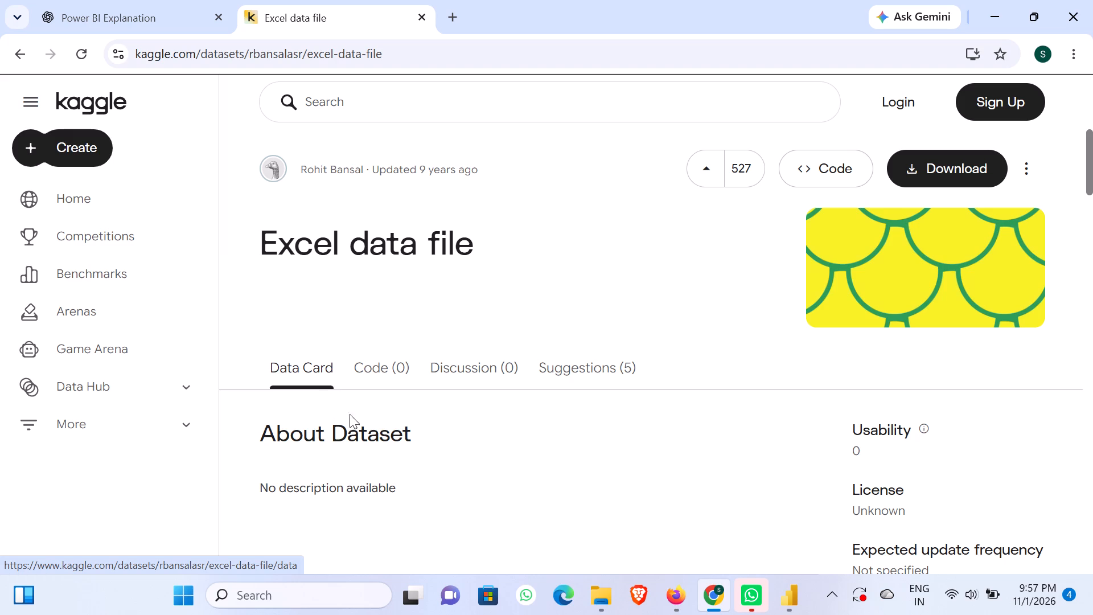
scroll(369, 427, "down", 1)
scroll(398, 410, "up", 1)
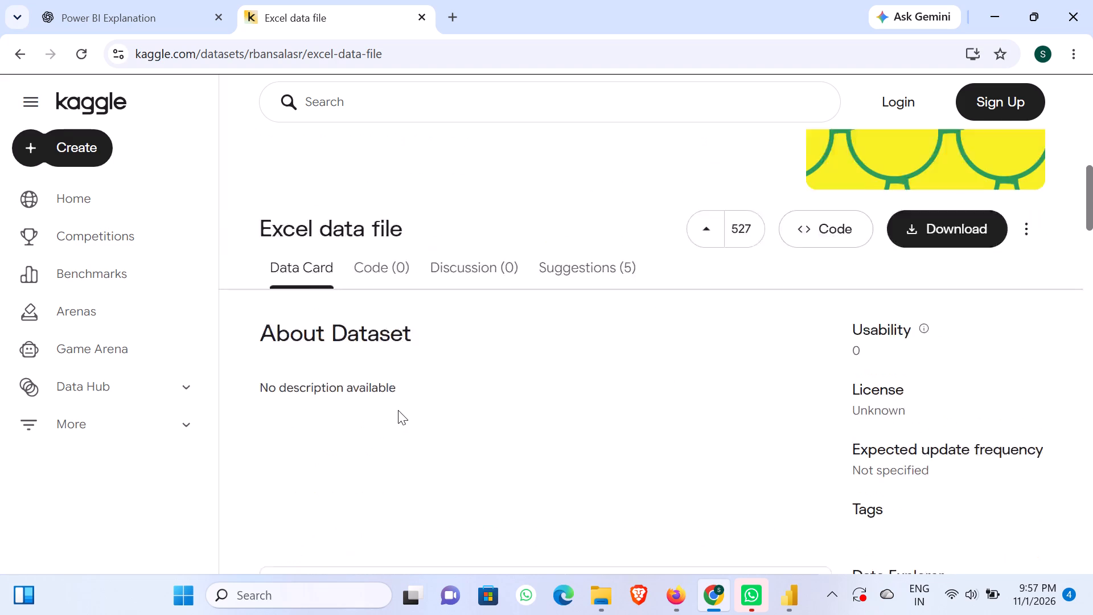
scroll(398, 409, "down", 1)
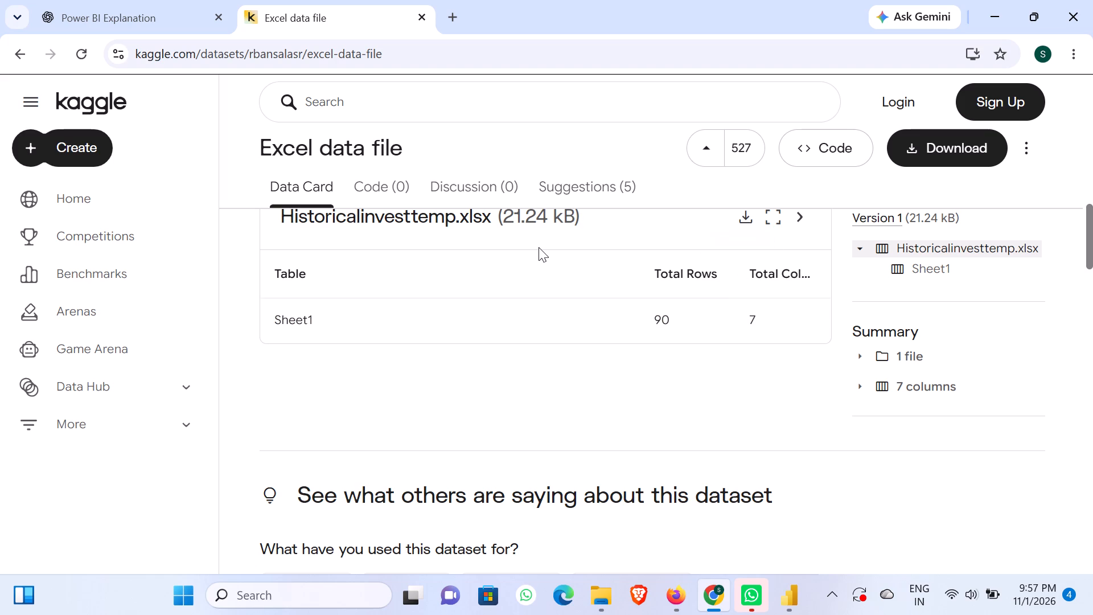
scroll(539, 247, "up", 1)
scroll(539, 247, "down", 1)
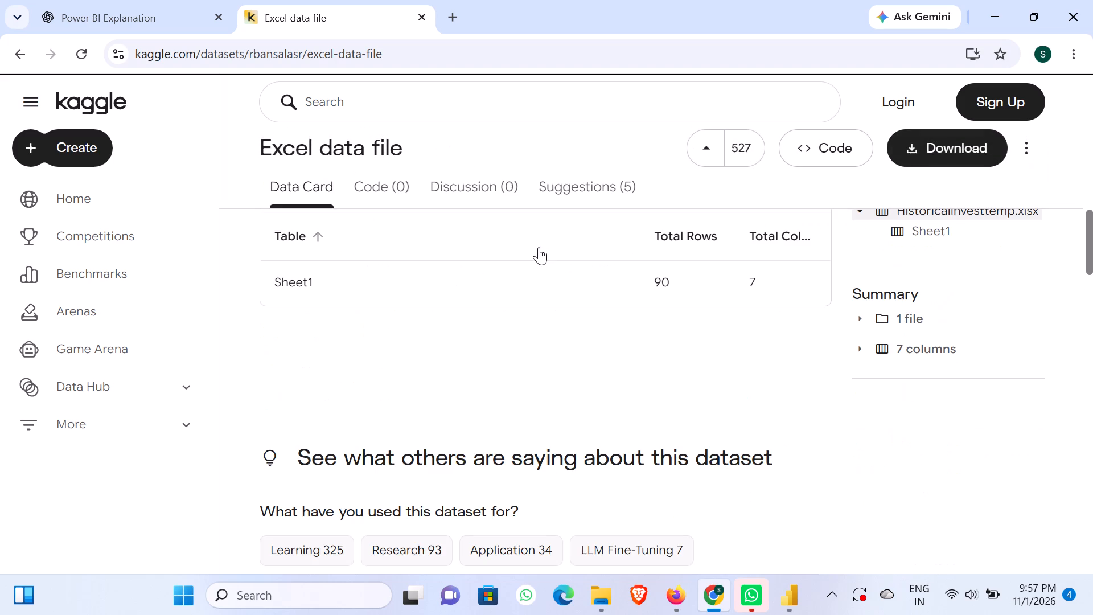
scroll(539, 247, "down", 1)
scroll(539, 247, "up", 3)
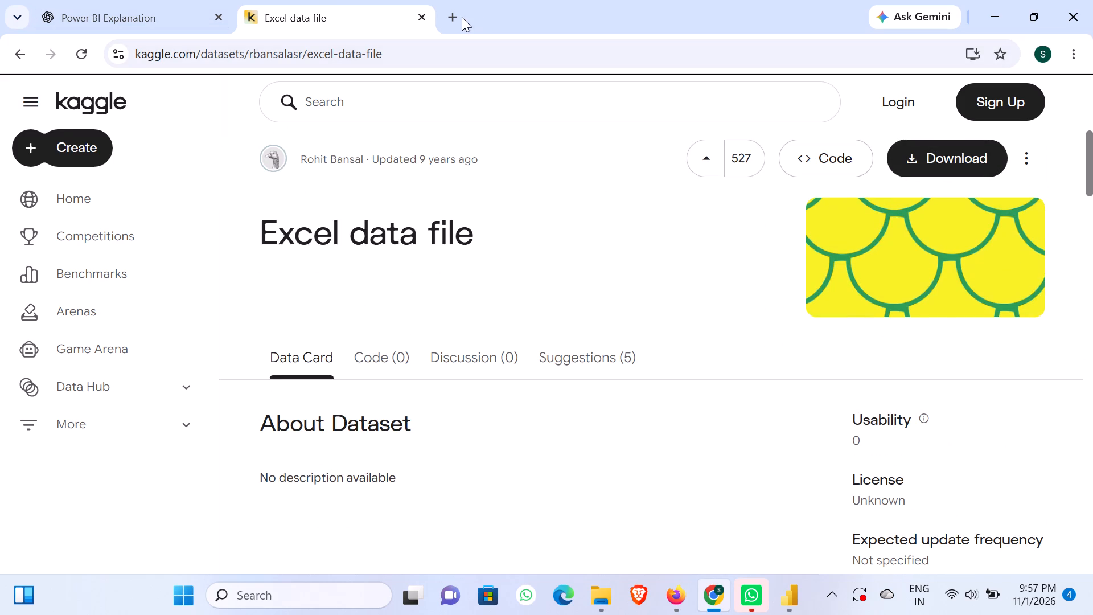
left_click(425, 19)
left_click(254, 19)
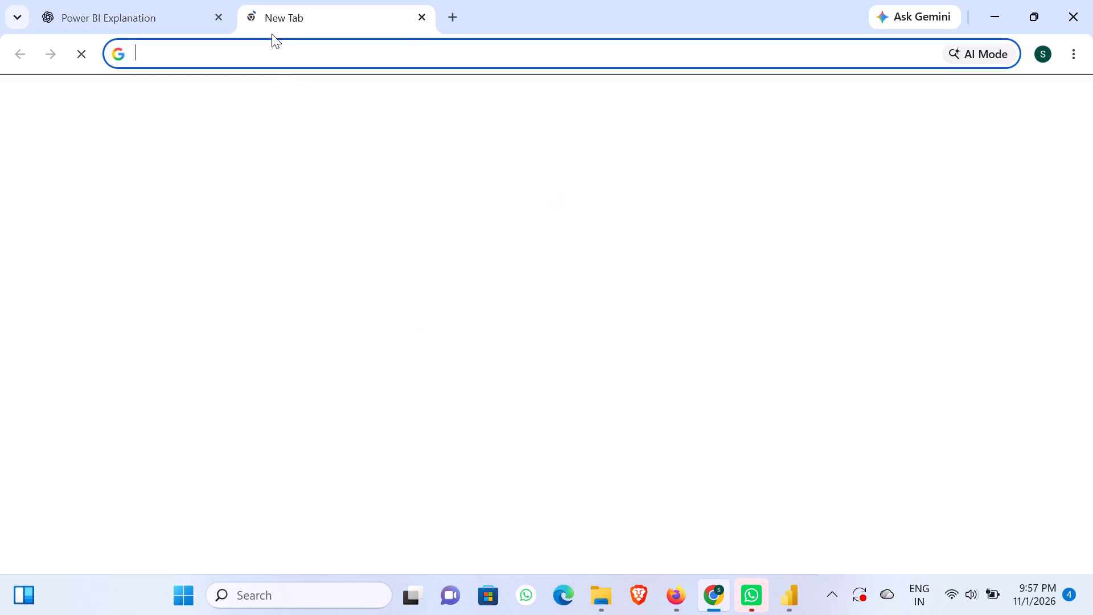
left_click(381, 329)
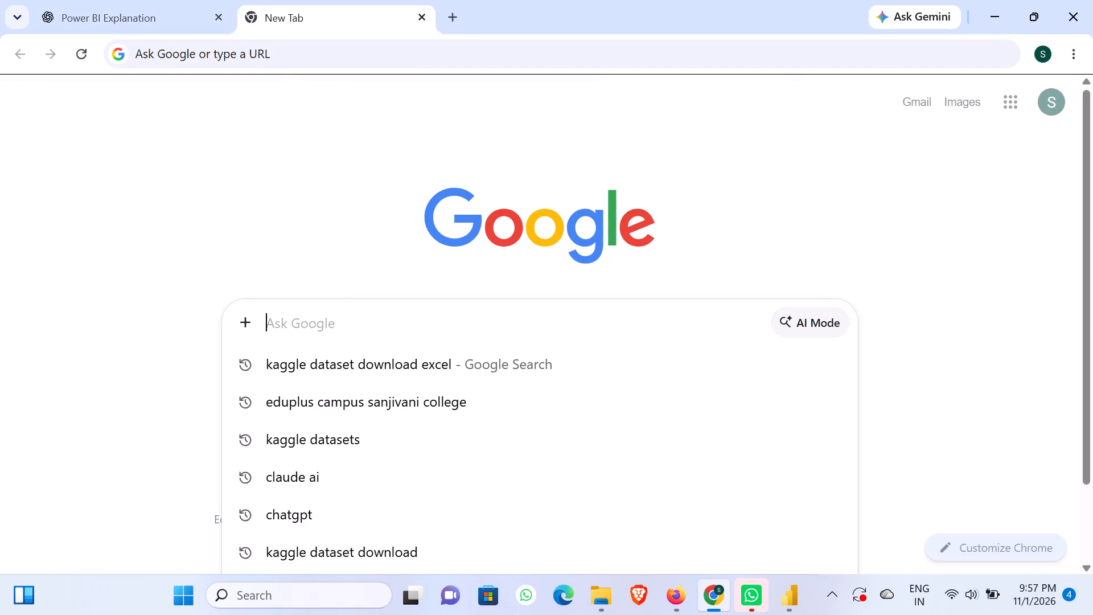
left_click(81, 20)
left_click(525, 531)
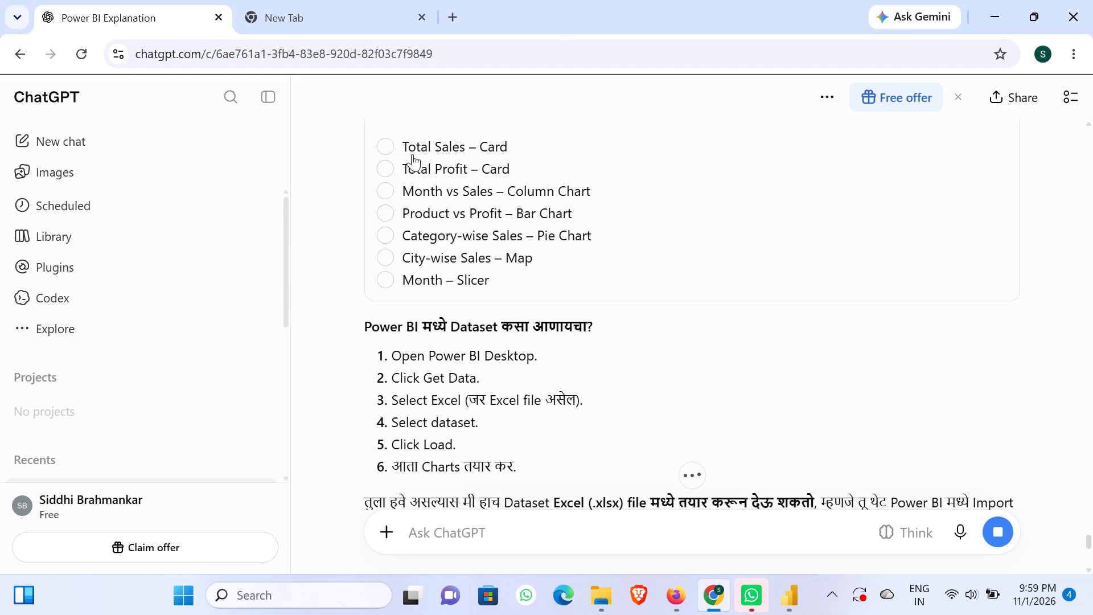
Open the Power_BI_Sales_Dataset.xlsx file from ChatGPT's reply and download it.
scroll(475, 383, "down", 2)
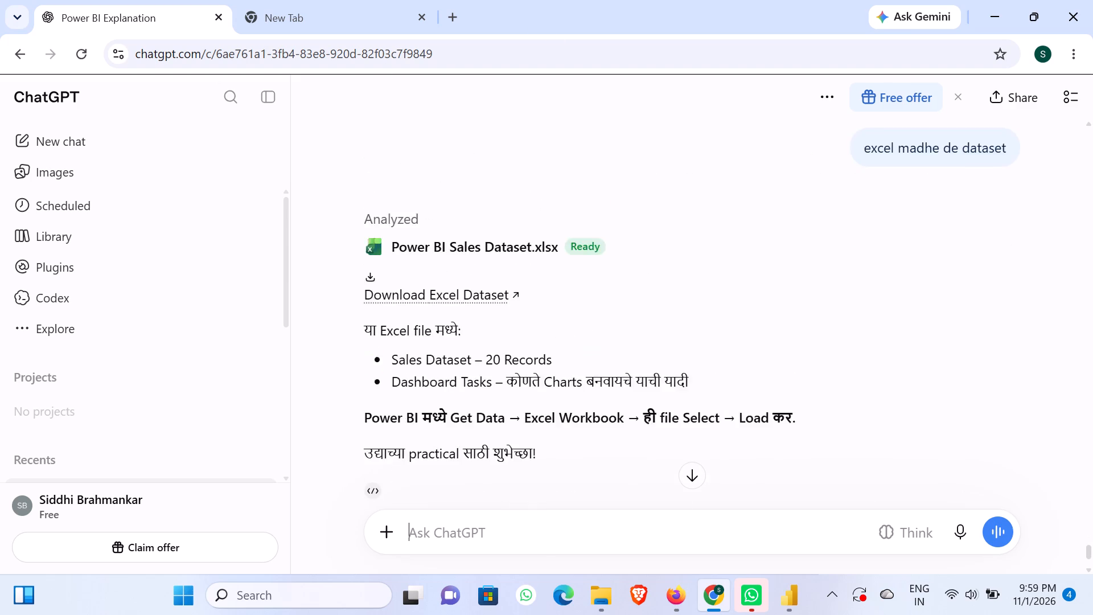
scroll(482, 385, "down", 1)
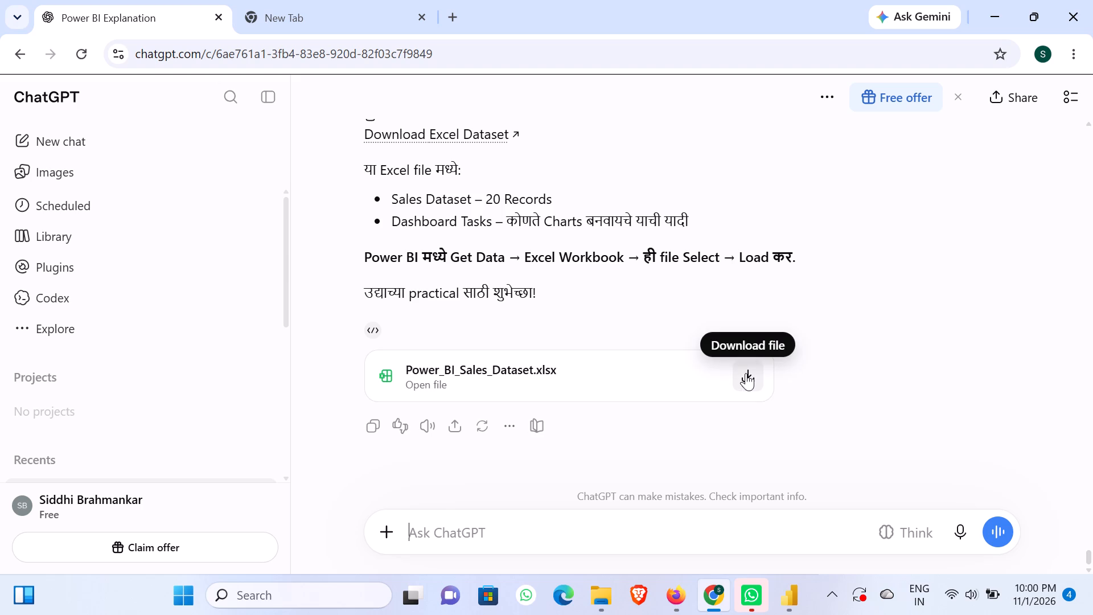
left_click(746, 373)
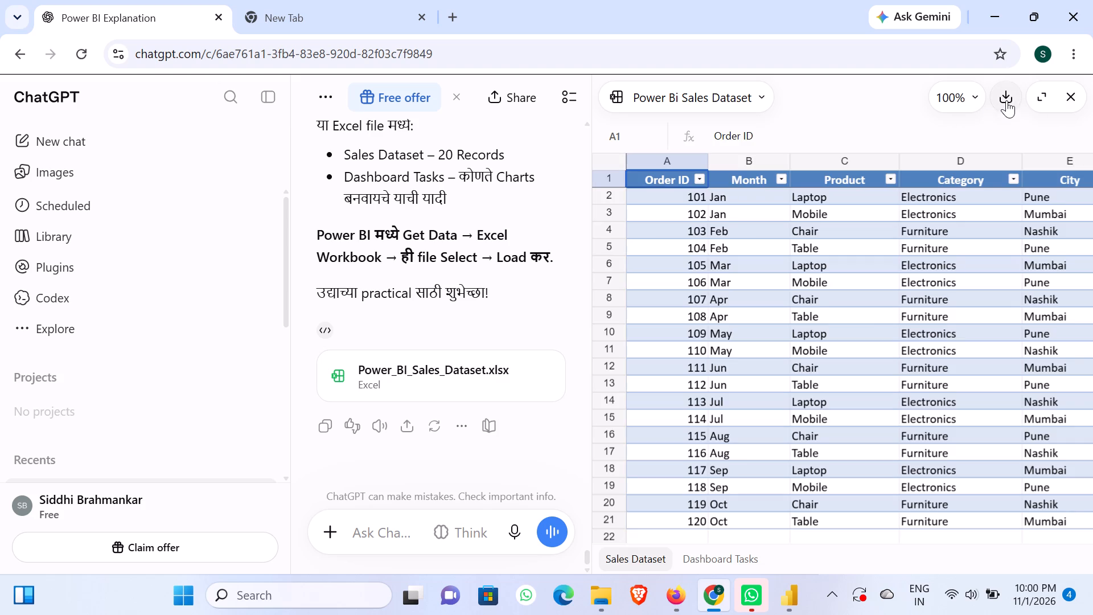
left_click(1006, 100)
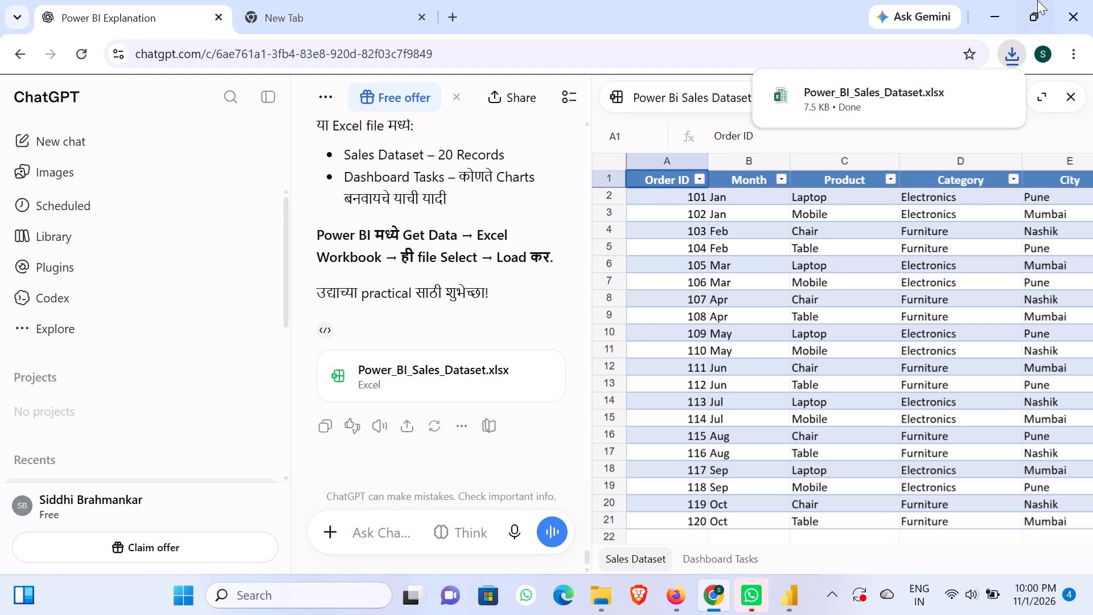
Switch to Power BI Desktop and delete the Sum of Quantity by Country bar chart from Page 1.
left_click(999, 18)
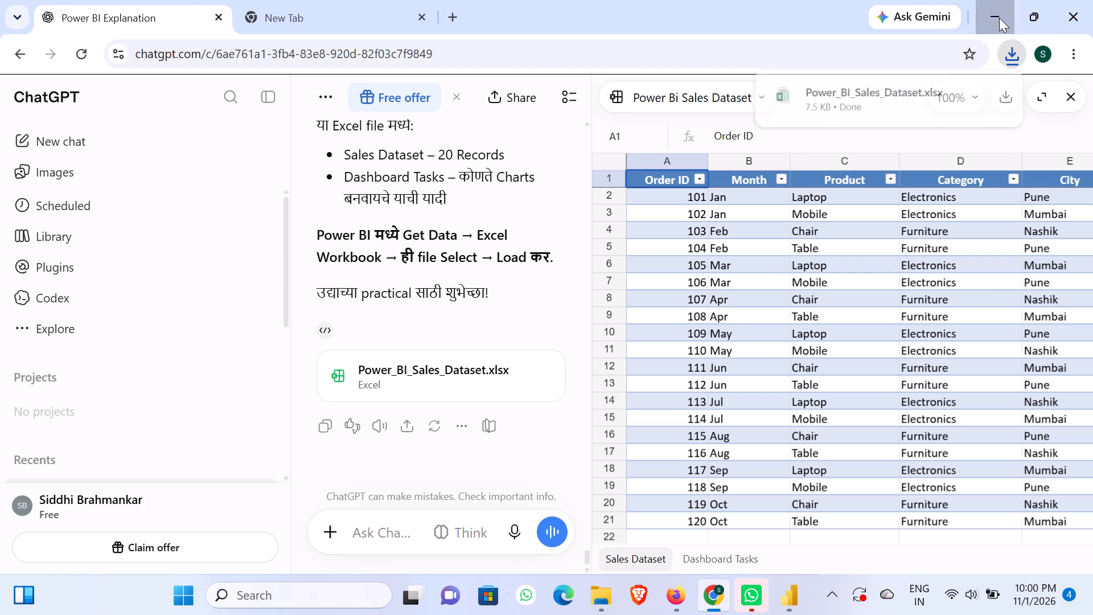
left_click(786, 594)
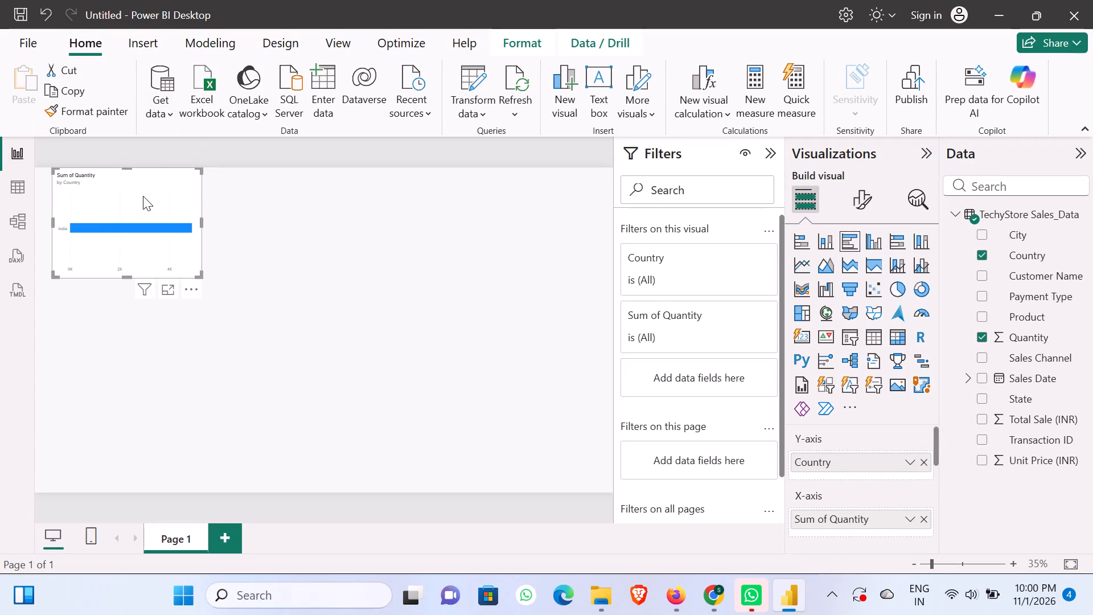
key("Delete")
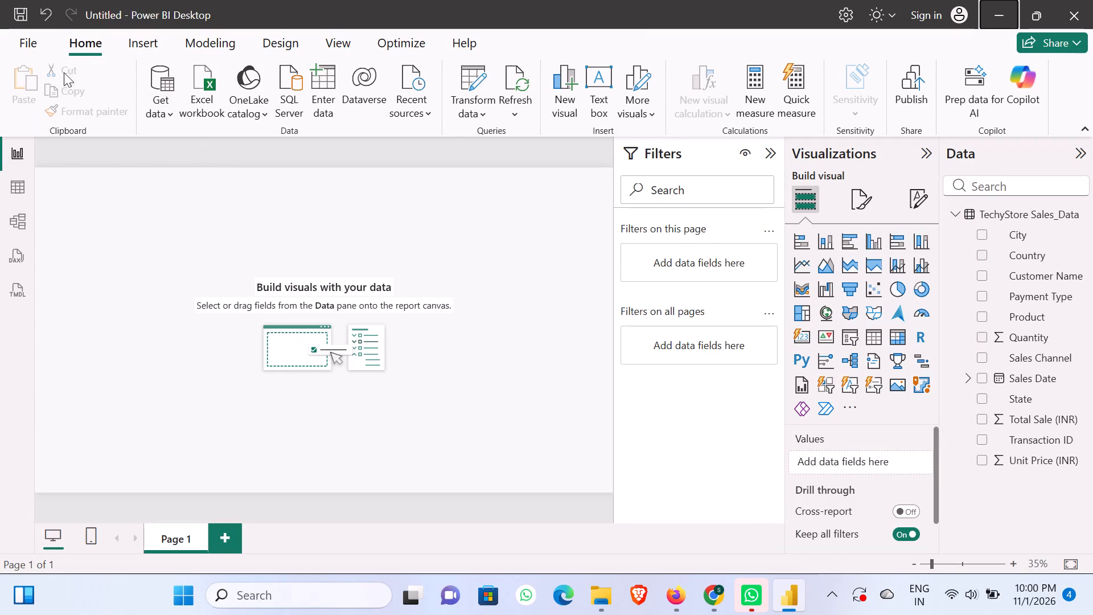
Create a new blank report.
left_click(26, 50)
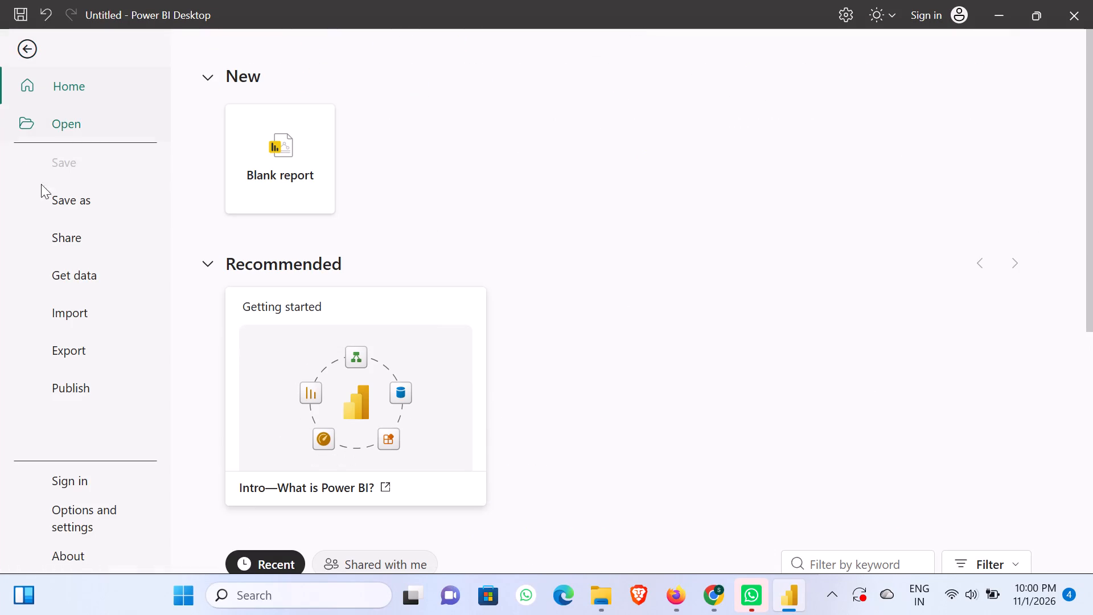
left_click(266, 183)
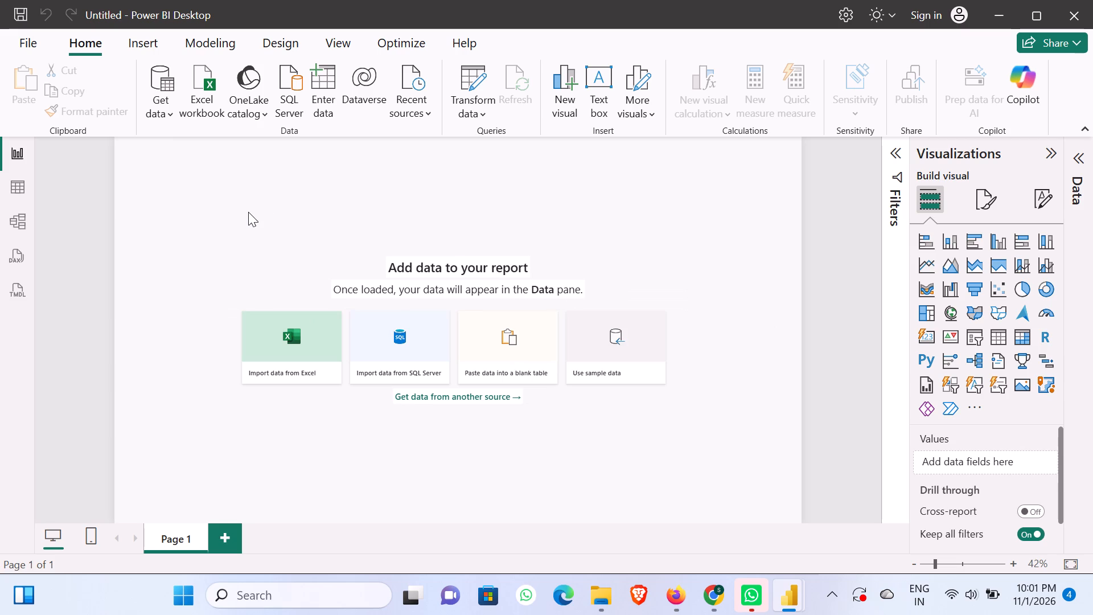
Get data from an Excel workbook, opening Power_BI_Sales_Dataset from the Downloads folder.
left_click(169, 116)
left_click(196, 171)
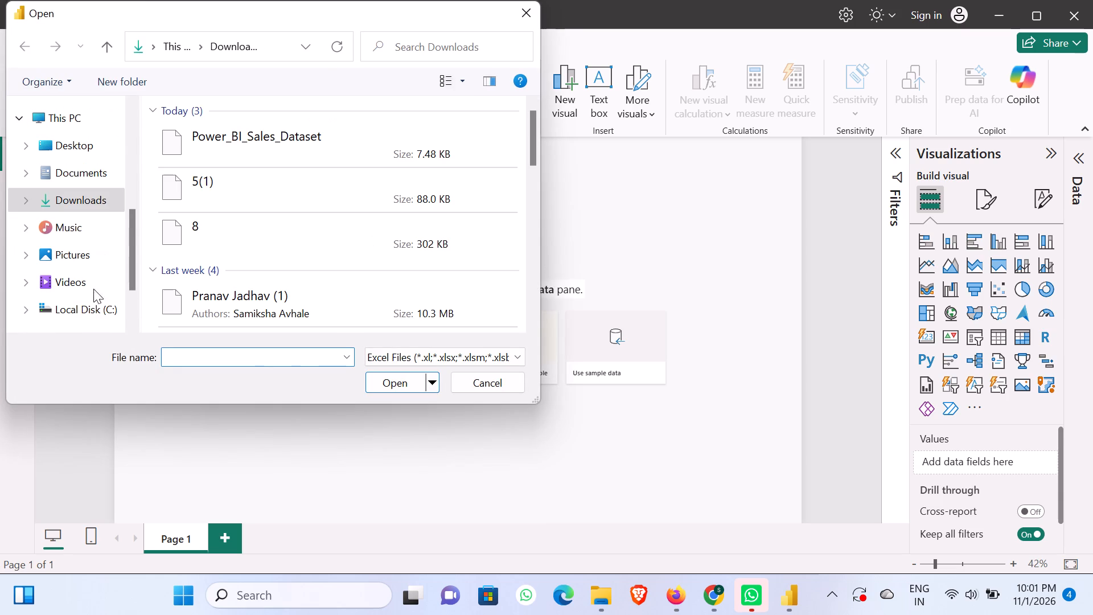
left_click(224, 150)
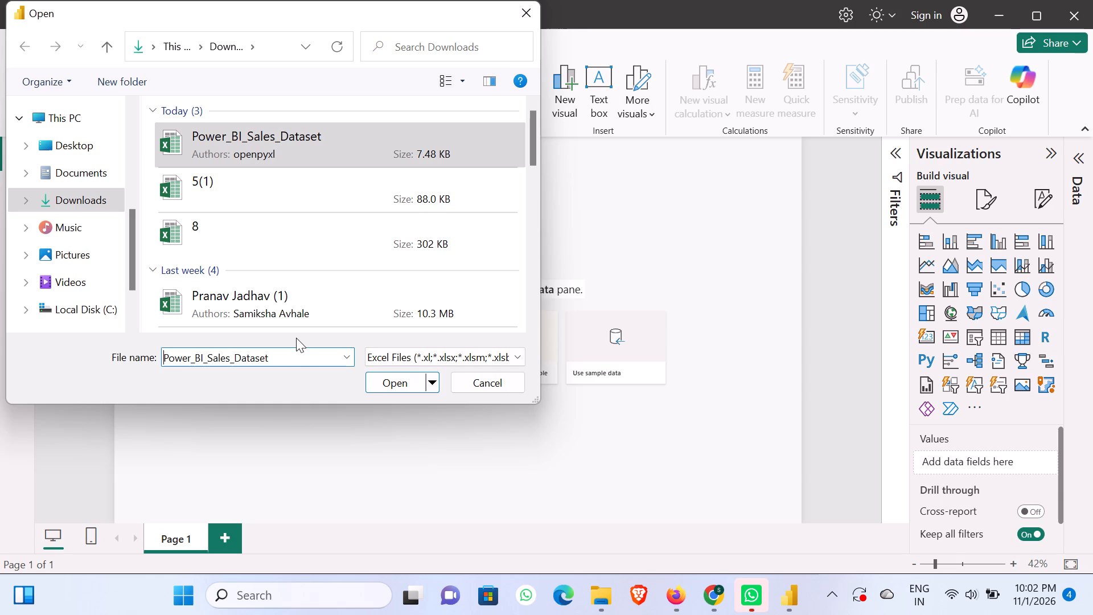
left_click(400, 384)
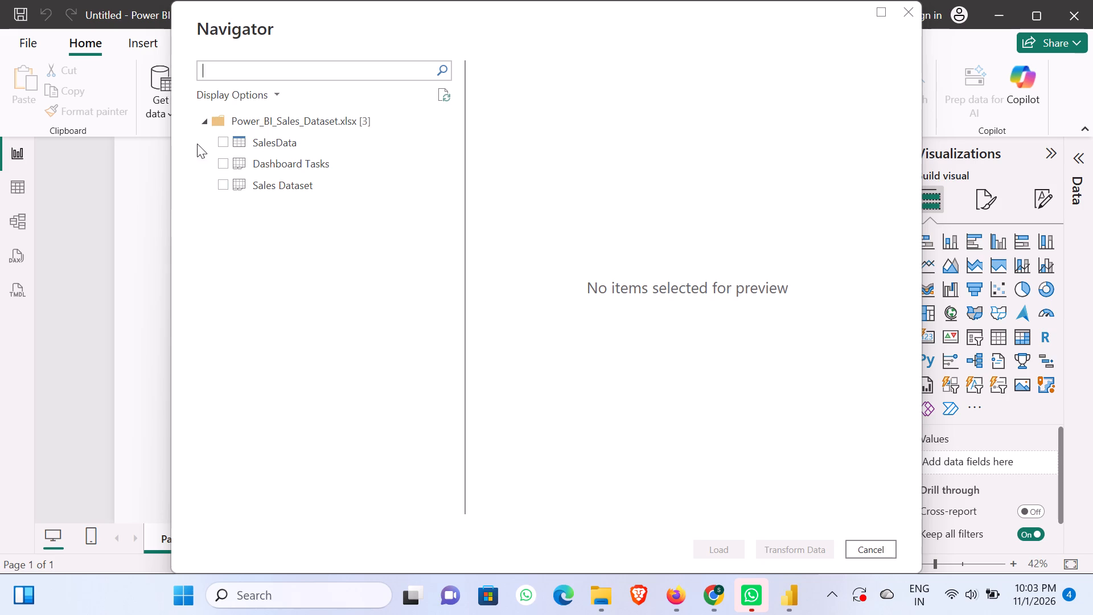
Preview the workbook's items, include SalesData, Dashboard Tasks and Sales Dataset, and load all three into the report.
left_click(226, 145)
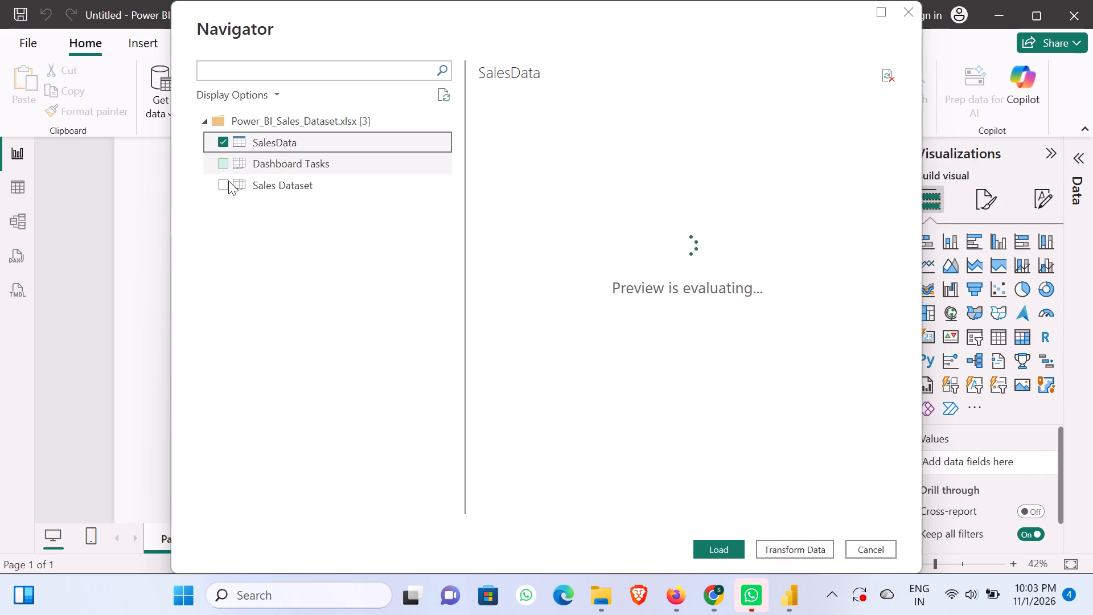
left_click(222, 166)
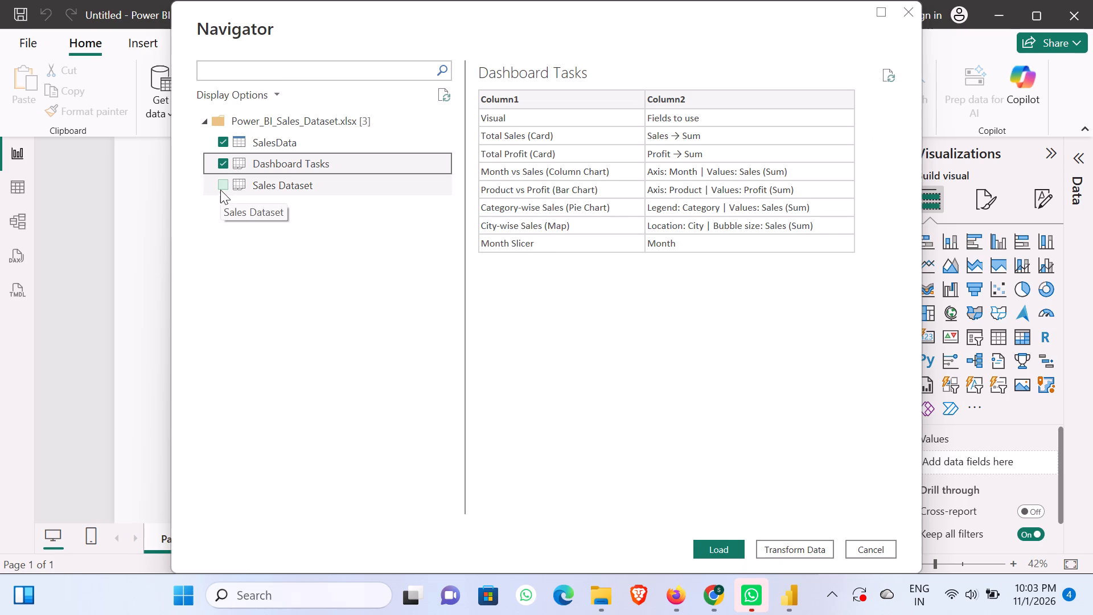
left_click(220, 187)
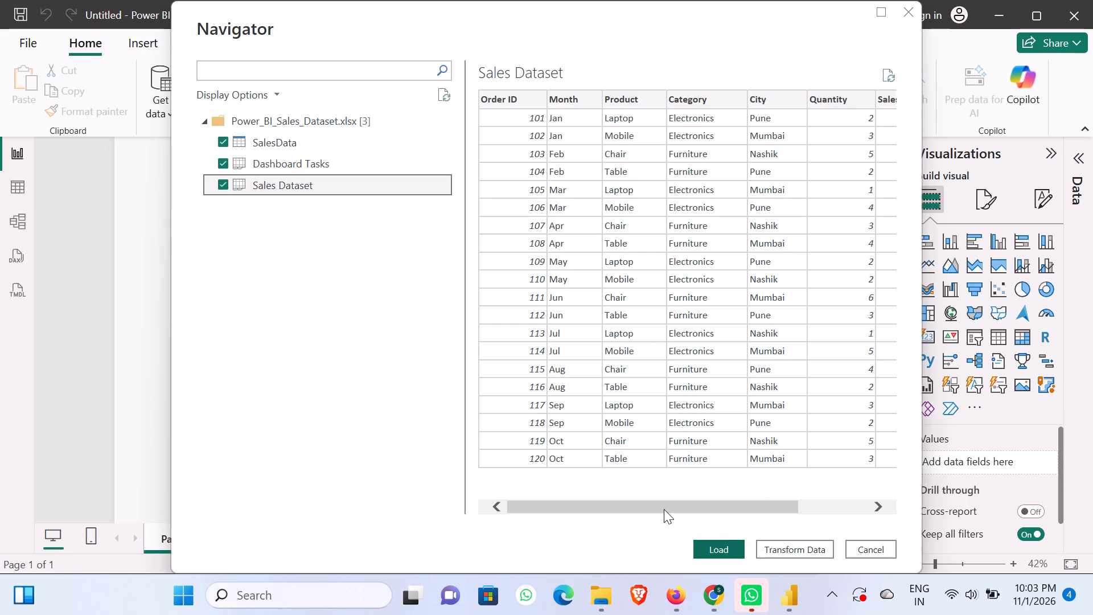
left_click(223, 166)
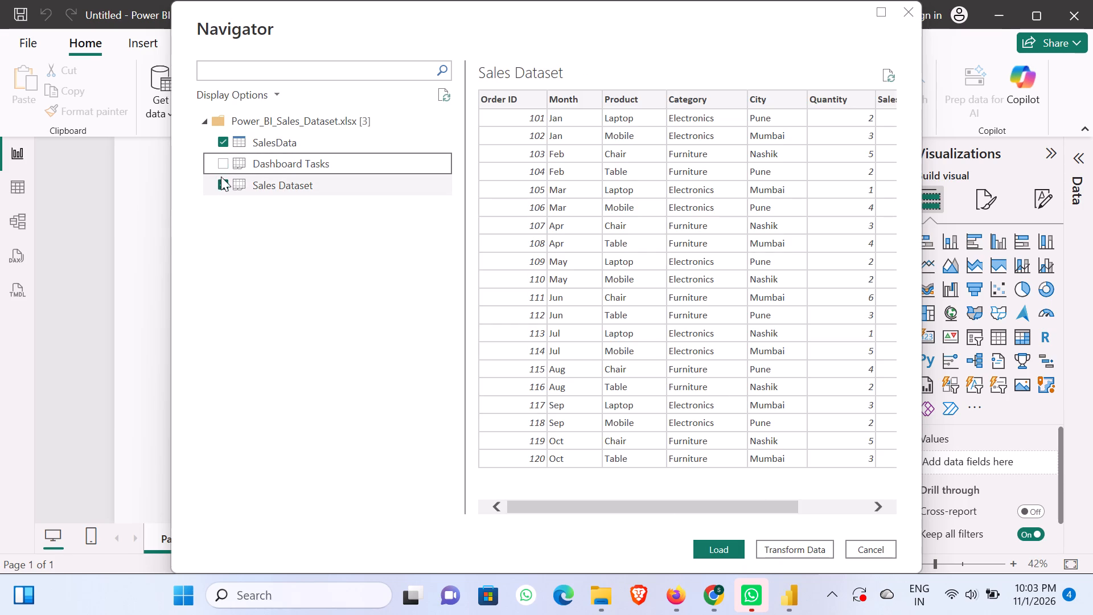
left_click(223, 186)
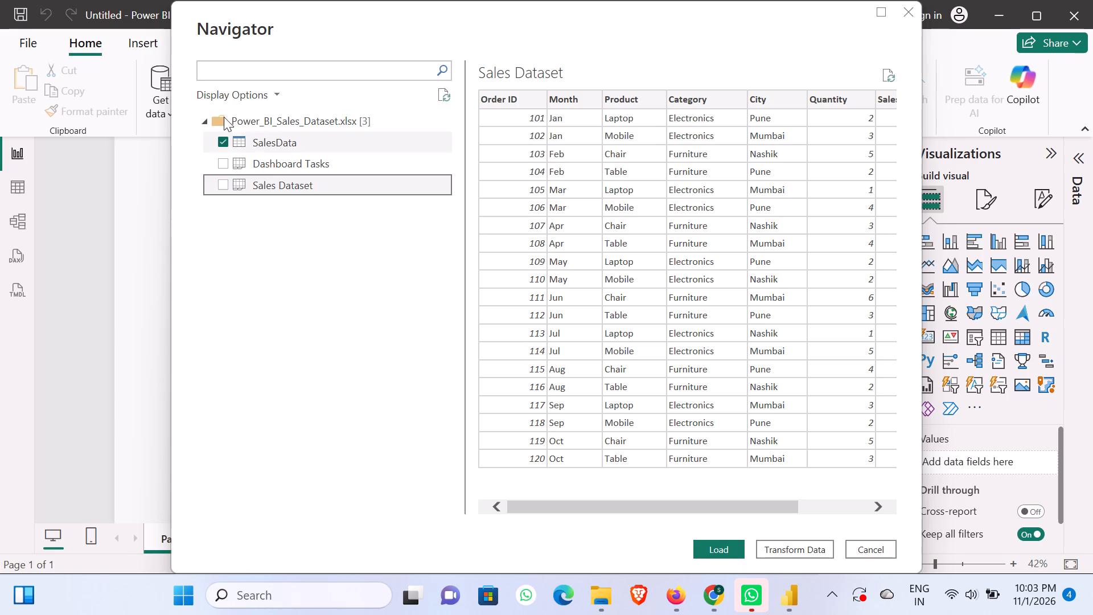
left_click(224, 138)
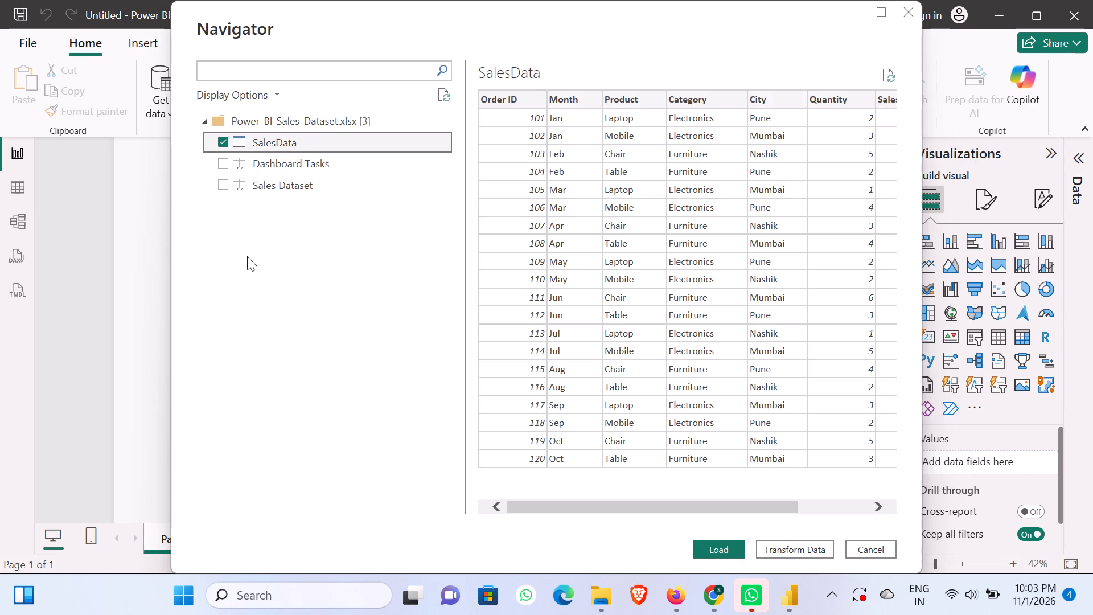
left_click(221, 179)
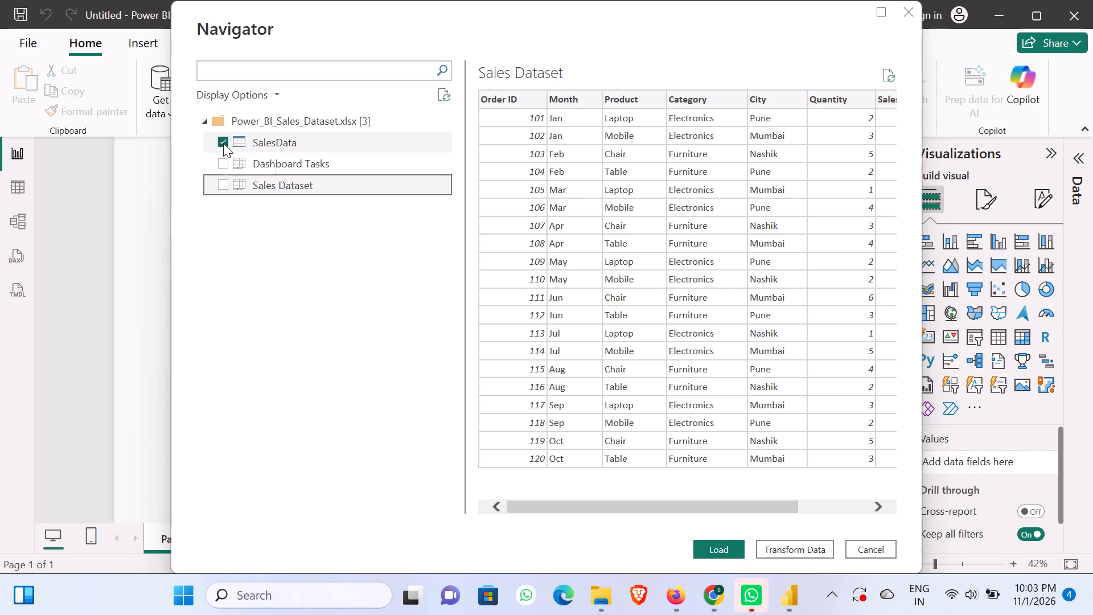
left_click(223, 183)
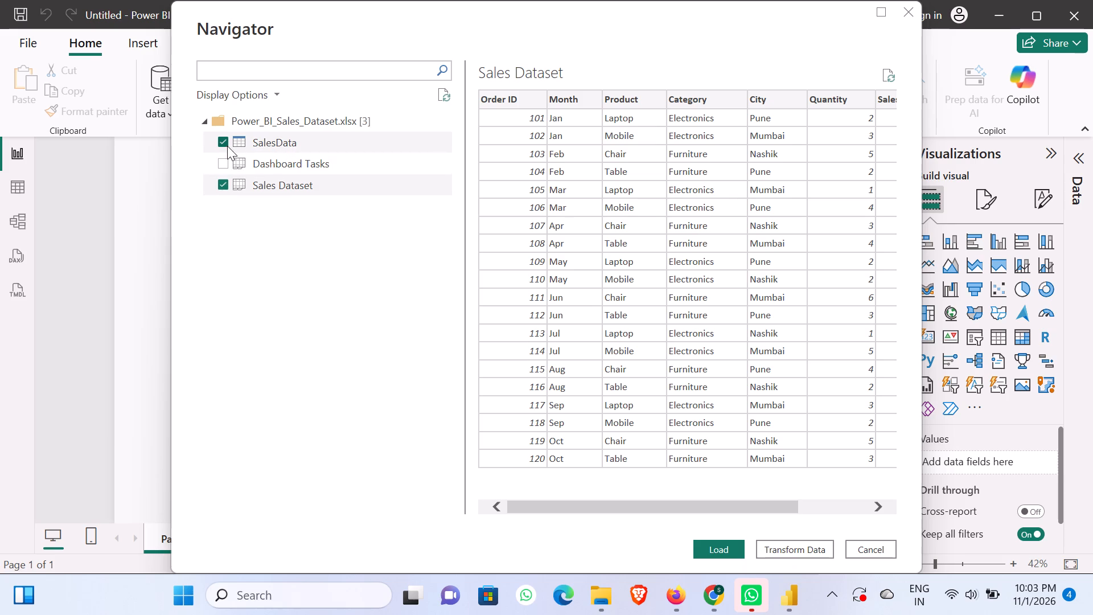
left_click(223, 140)
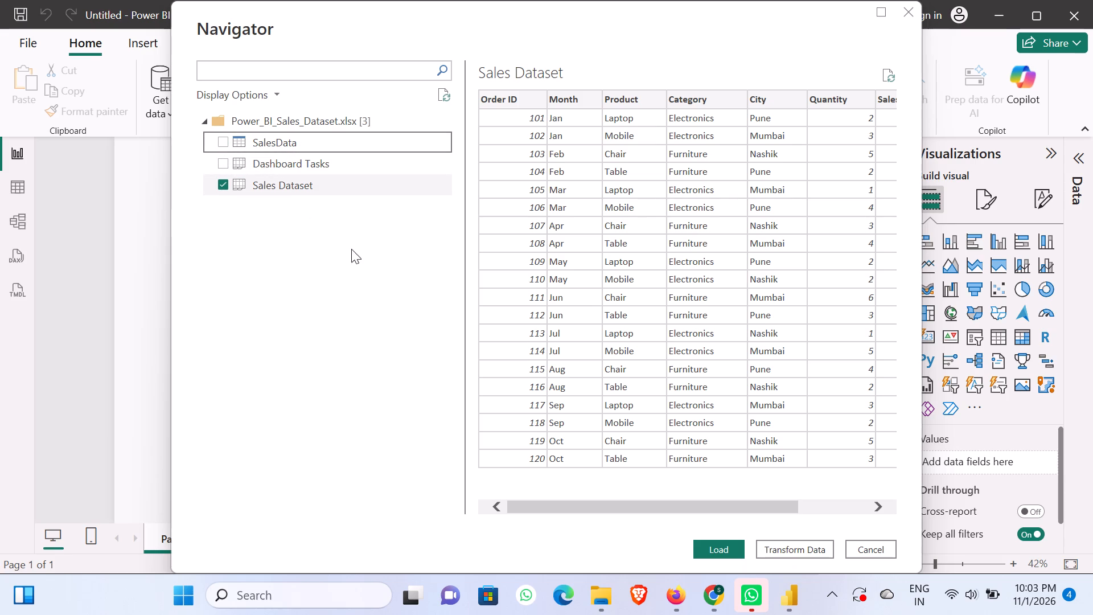
left_click(229, 140)
left_click(222, 144)
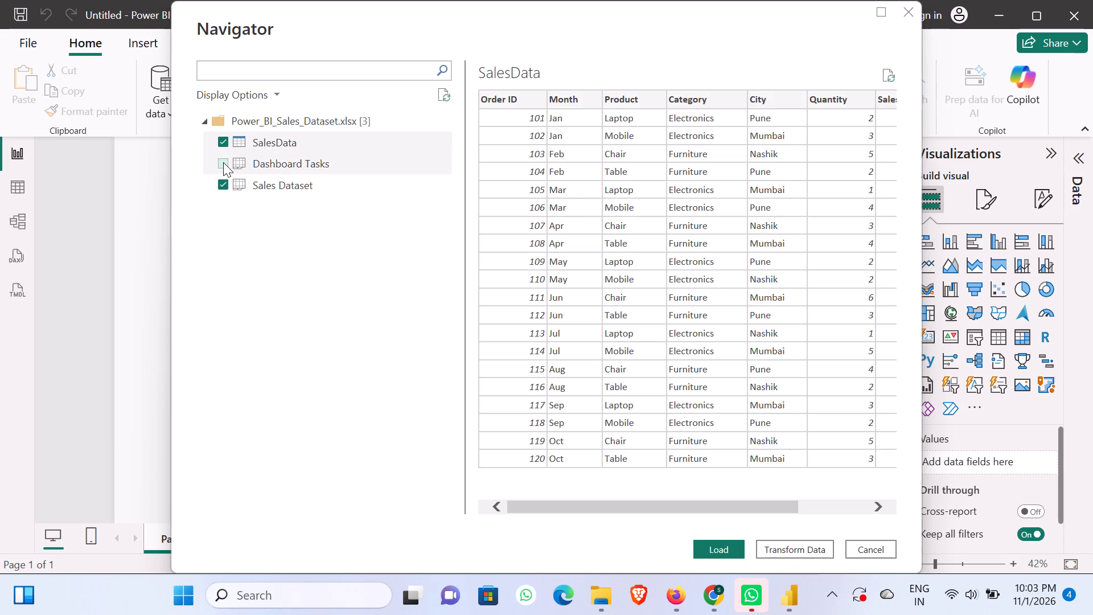
left_click(223, 162)
left_click(725, 543)
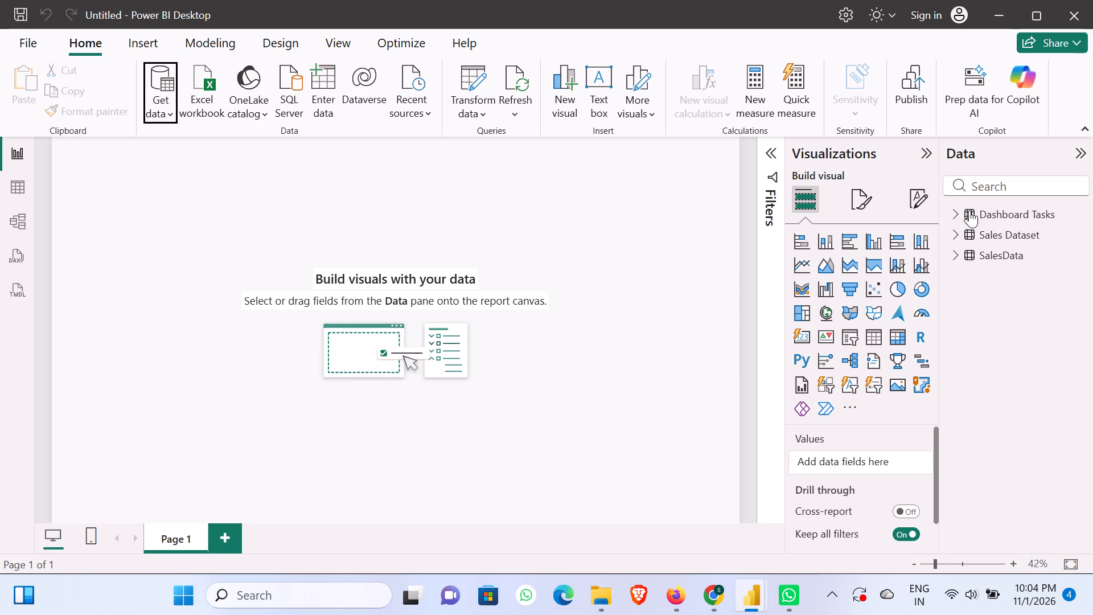
Switch to the Chrome window holding the Power BI Explanation chat and close it.
left_click(714, 594)
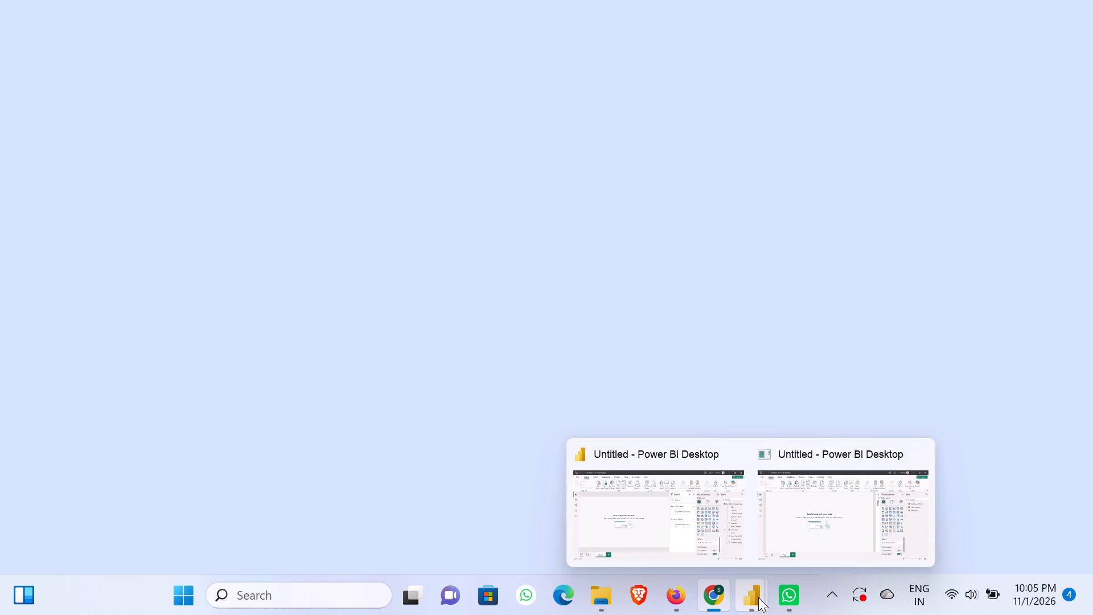
left_click(708, 601)
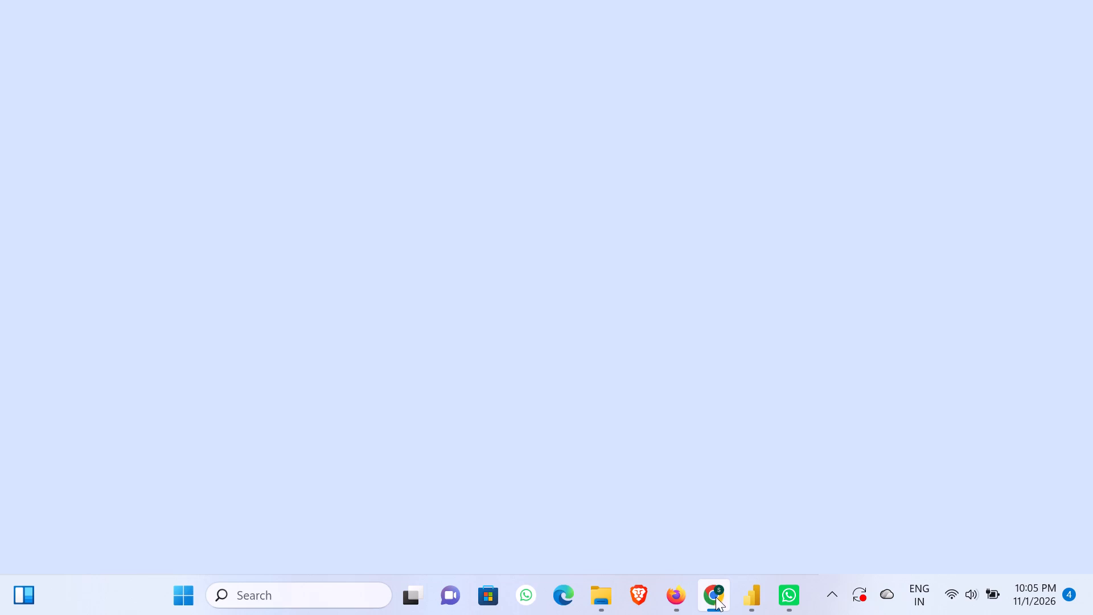
left_click(708, 604)
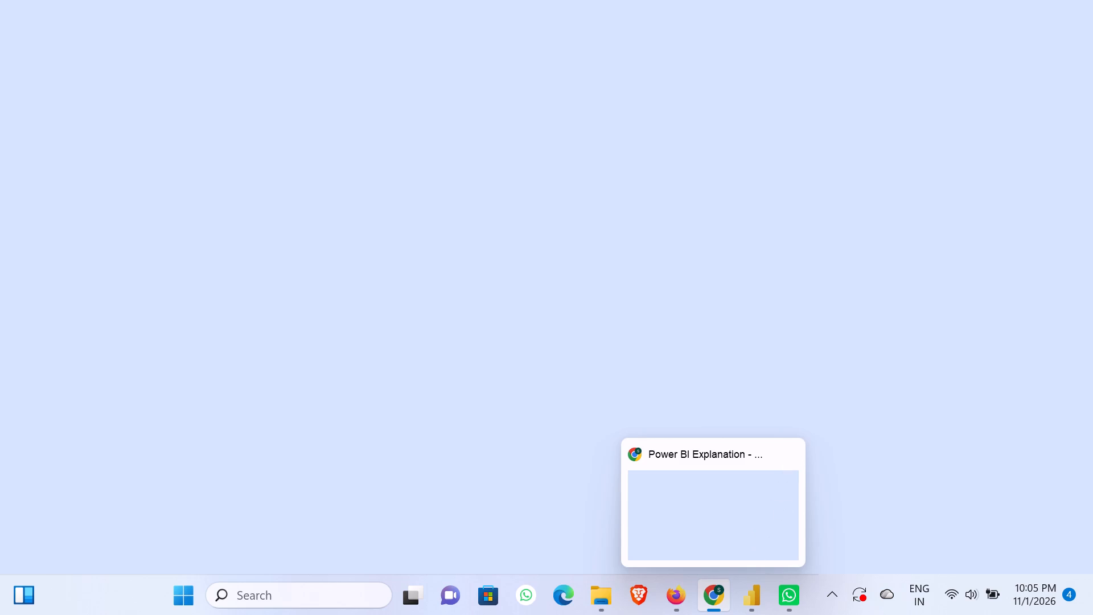
left_click(648, 255)
left_click(789, 450)
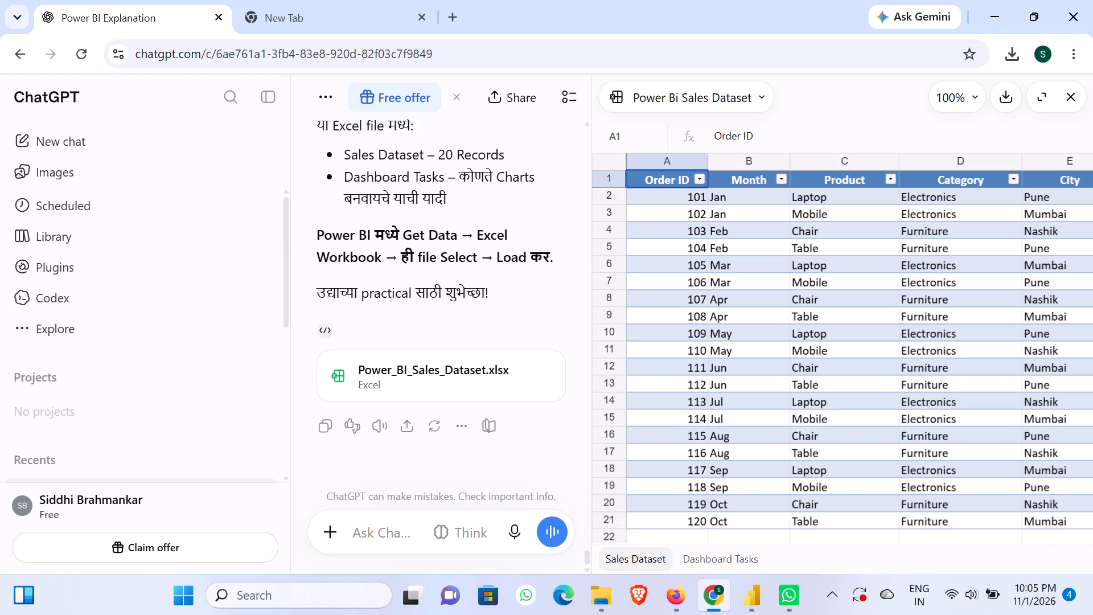
scroll(398, 370, "up", 3)
left_click(402, 325)
scroll(402, 318, "up", 3)
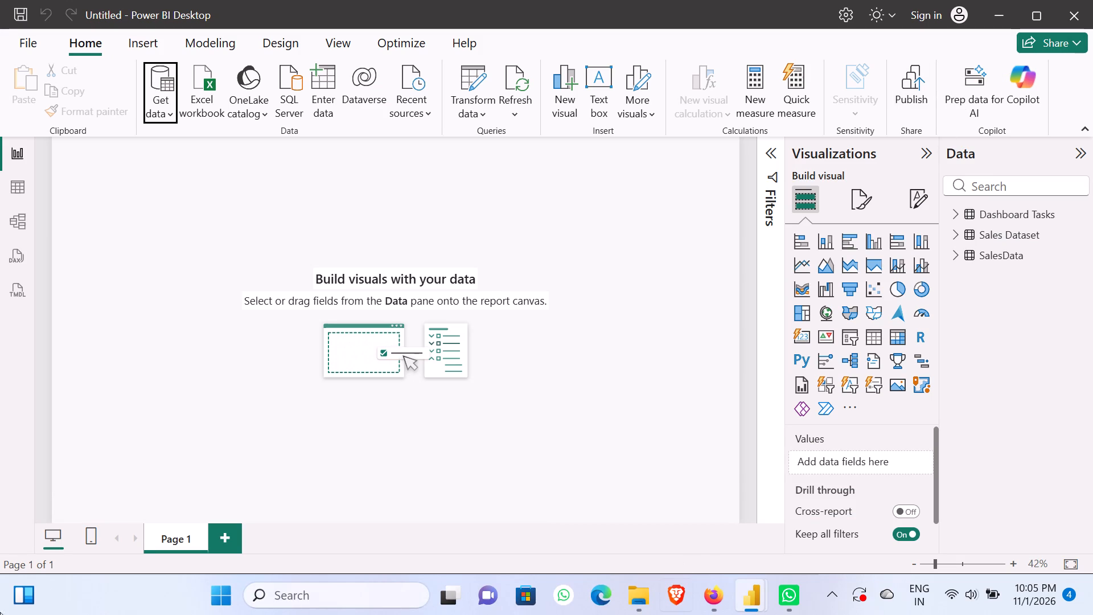
left_click(292, 594)
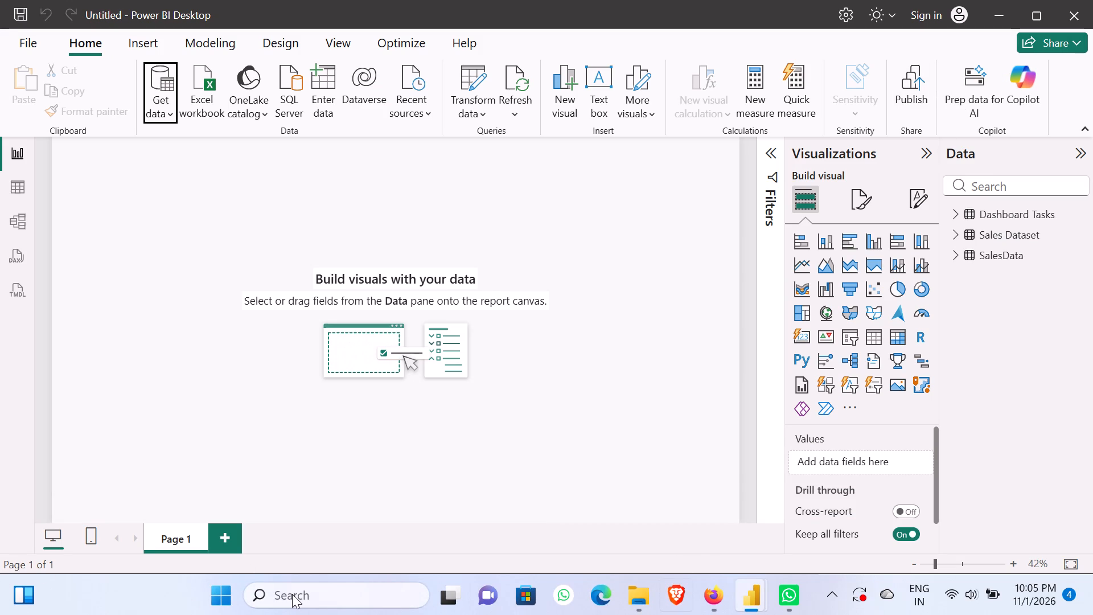
left_click(302, 601)
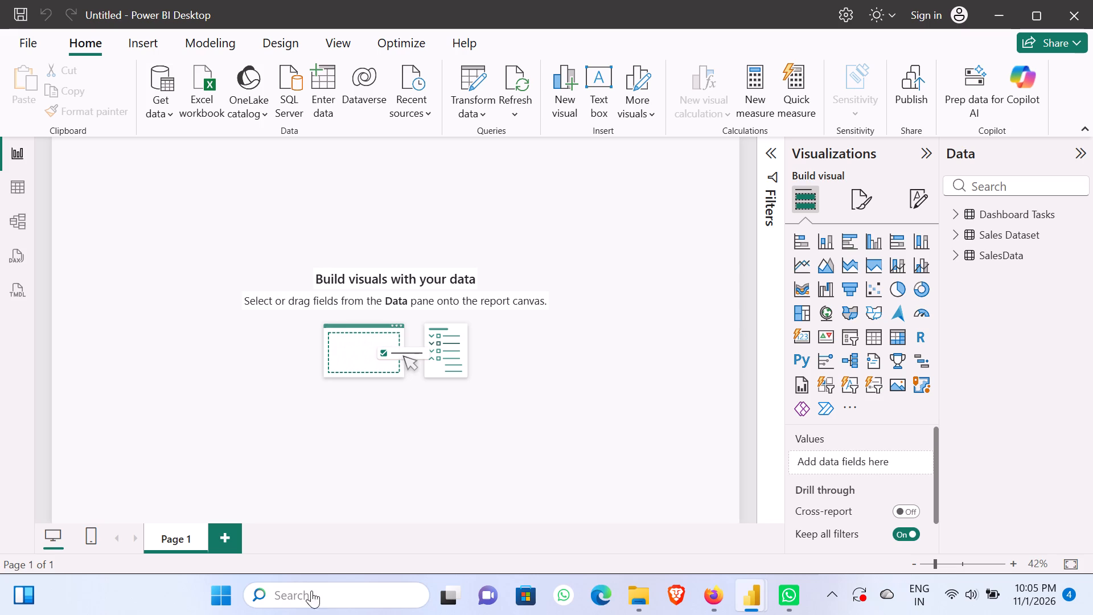
left_click(305, 589)
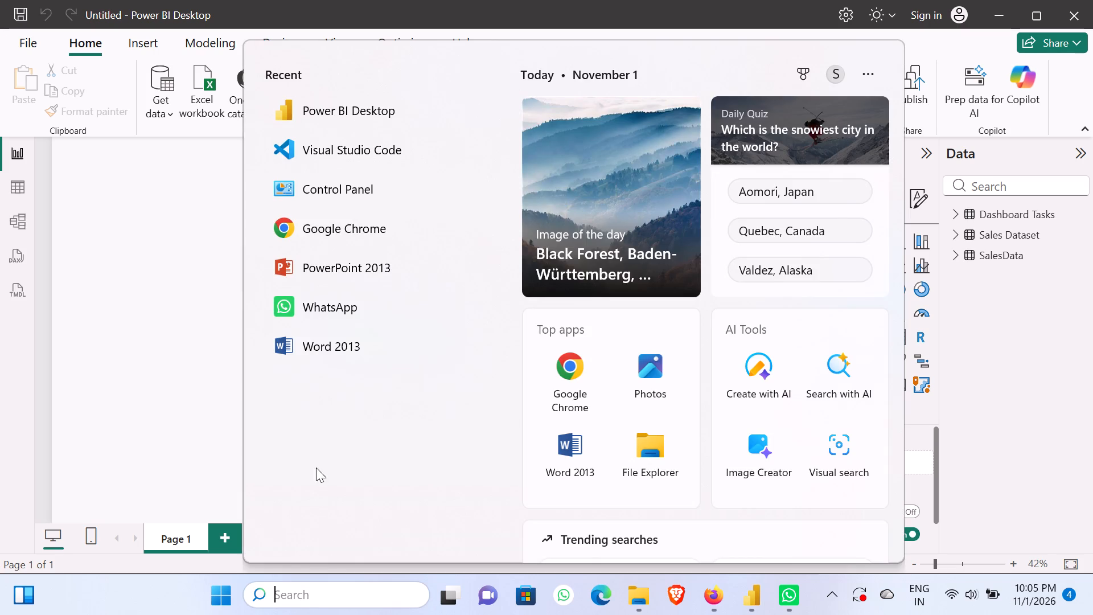
left_click(352, 219)
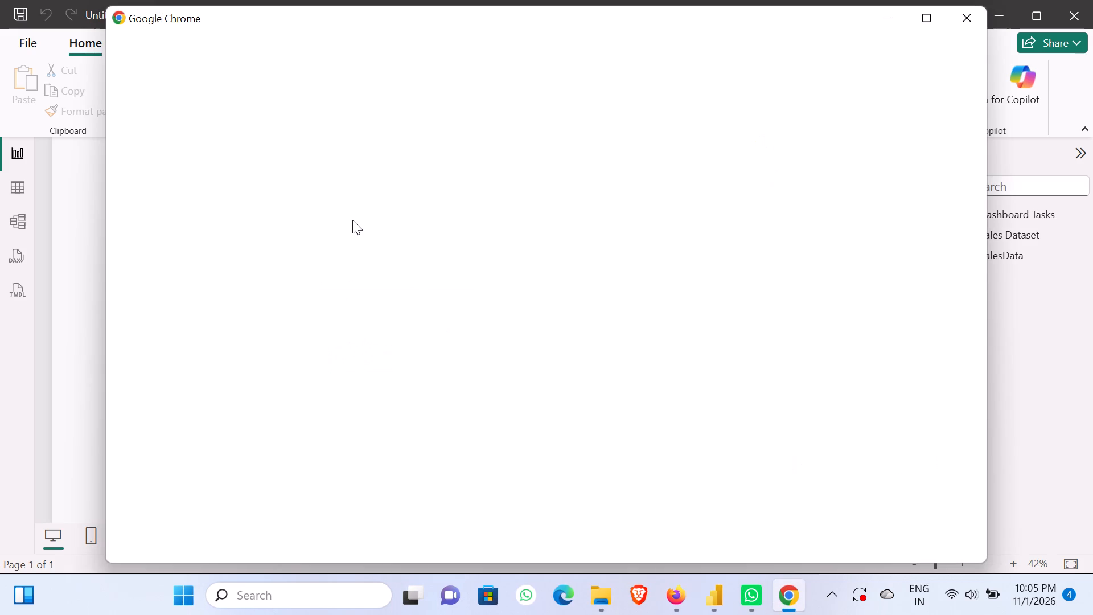
scroll(344, 379, "down", 2)
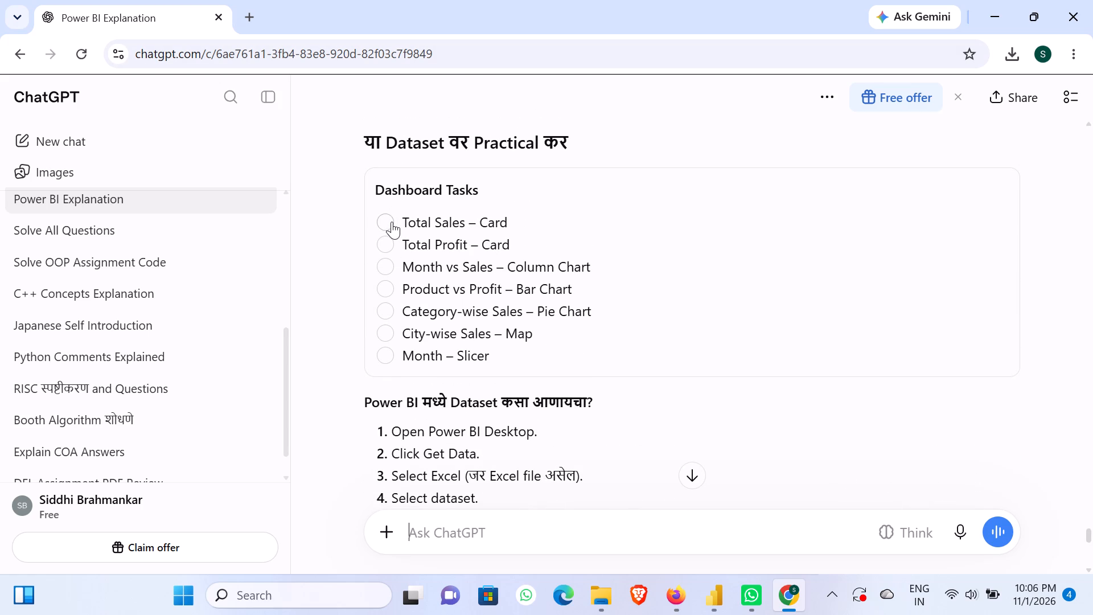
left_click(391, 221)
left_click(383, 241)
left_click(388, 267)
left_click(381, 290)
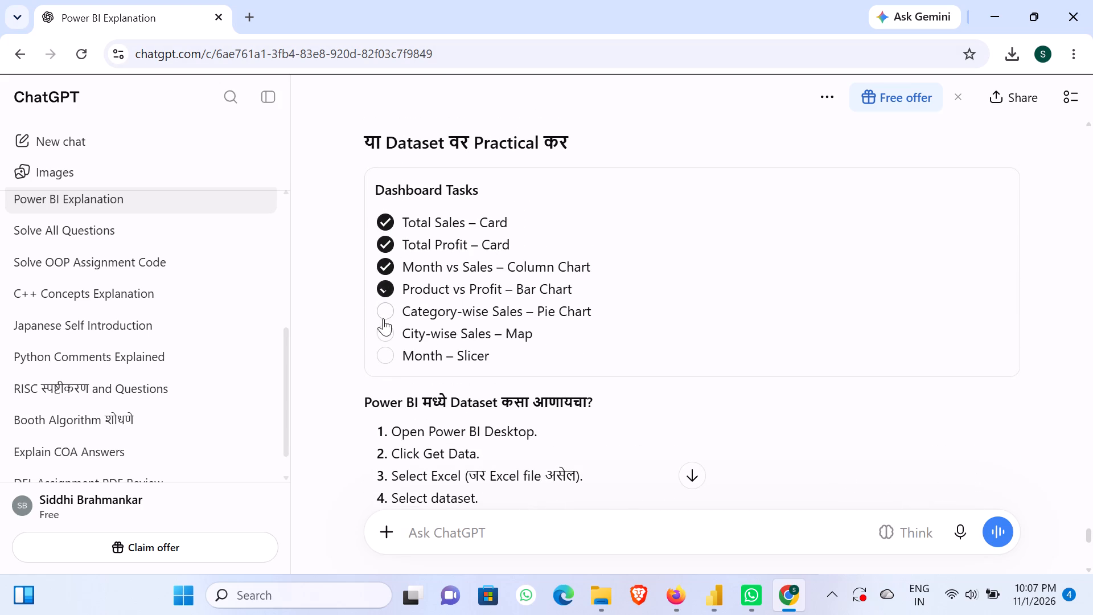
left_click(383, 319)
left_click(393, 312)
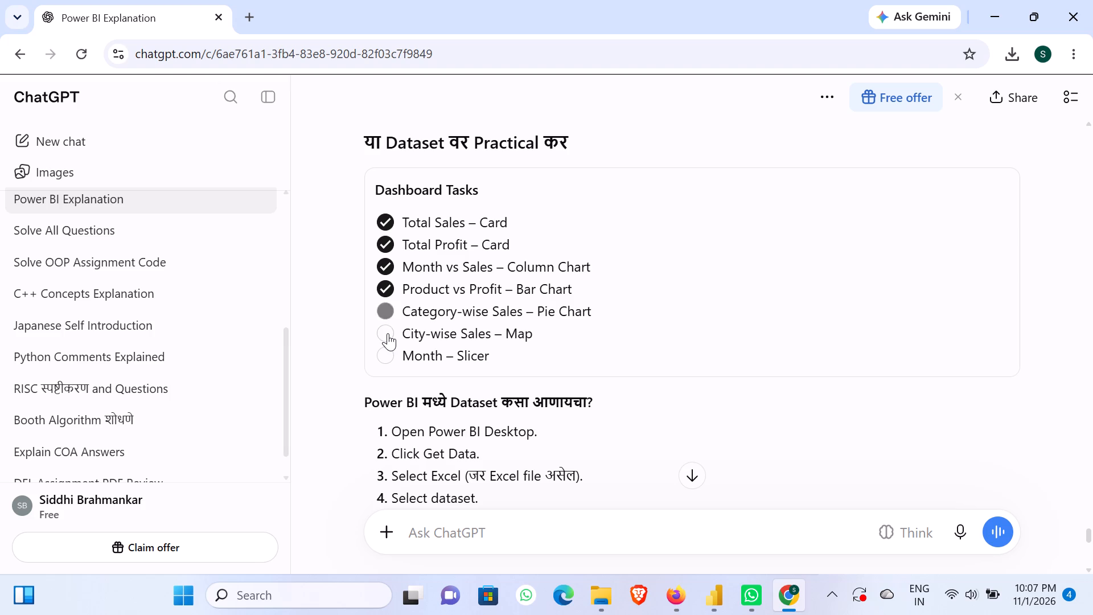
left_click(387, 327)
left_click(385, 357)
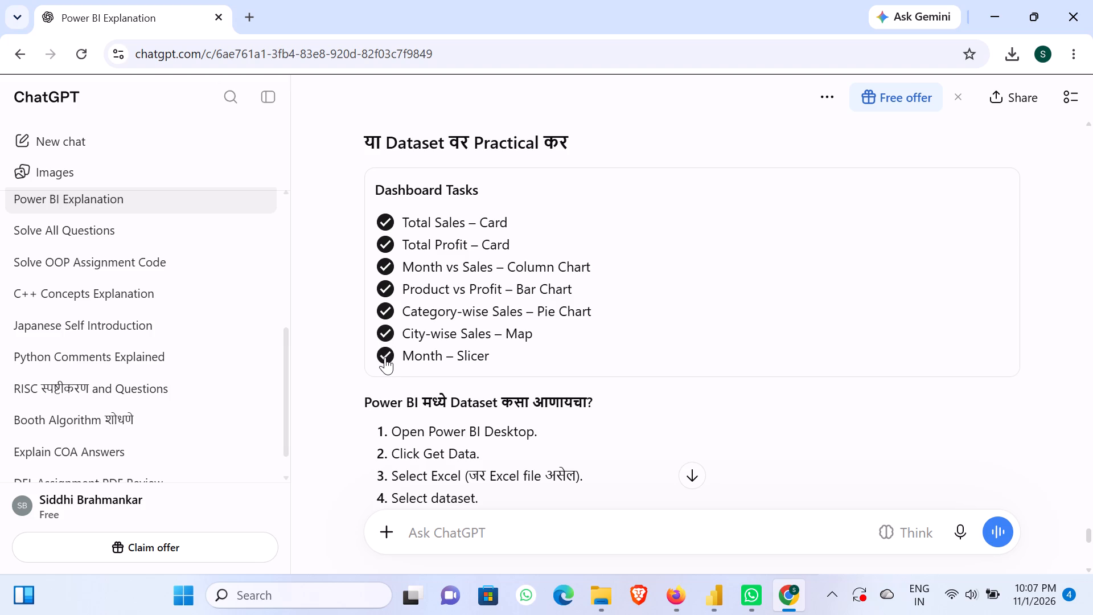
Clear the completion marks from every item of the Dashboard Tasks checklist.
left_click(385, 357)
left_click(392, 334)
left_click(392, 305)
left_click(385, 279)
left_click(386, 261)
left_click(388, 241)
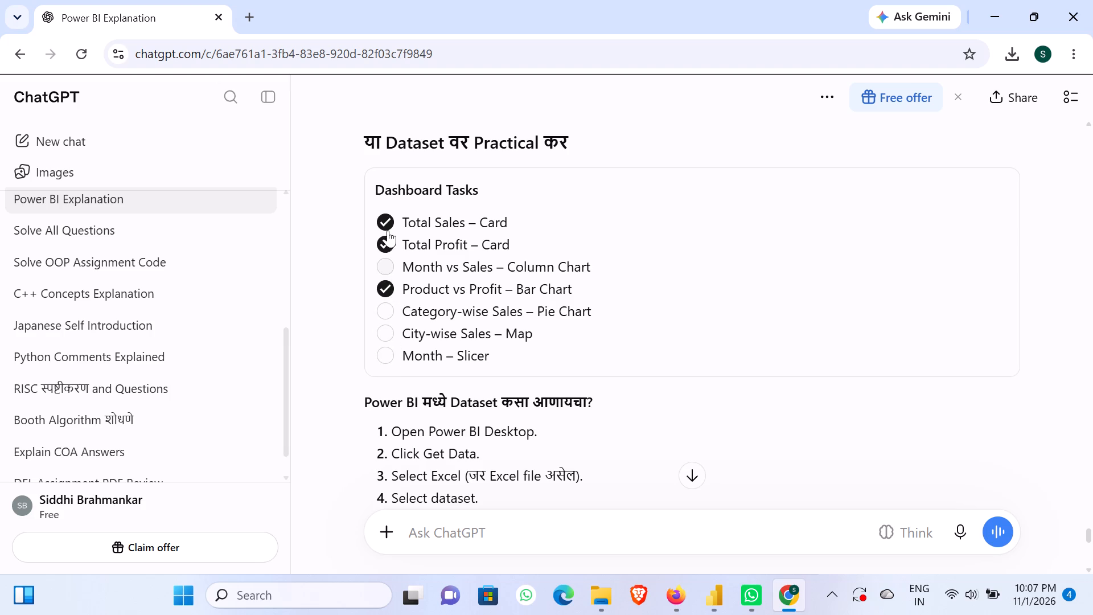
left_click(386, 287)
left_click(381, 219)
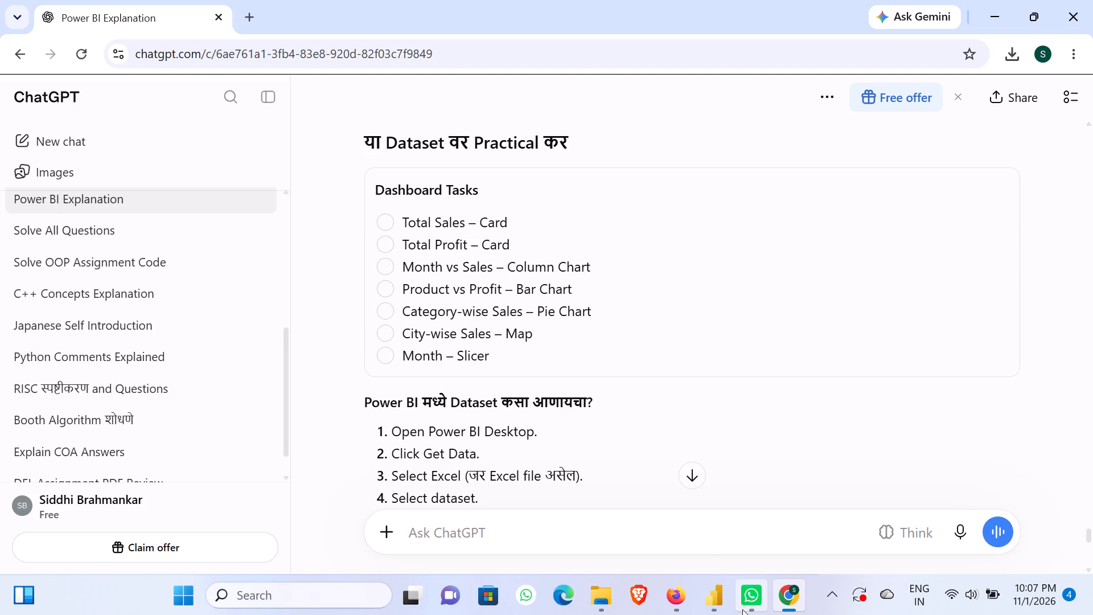
Switch to Power BI Desktop and open the Dashboard Tasks query in Power Query Editor to read the visuals and fields to use.
left_click(756, 532)
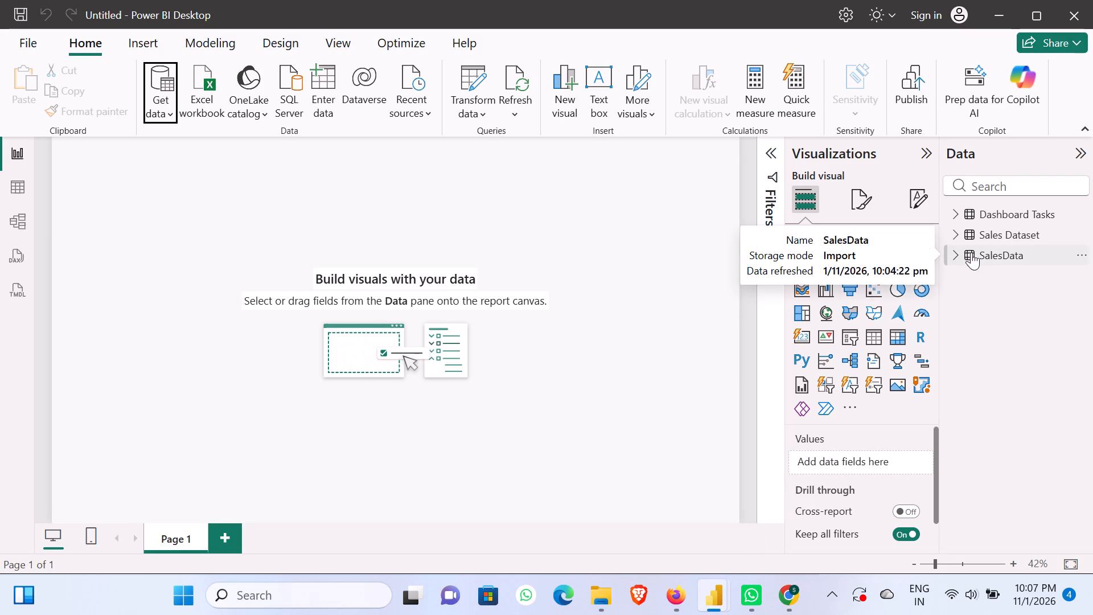
left_click(956, 216)
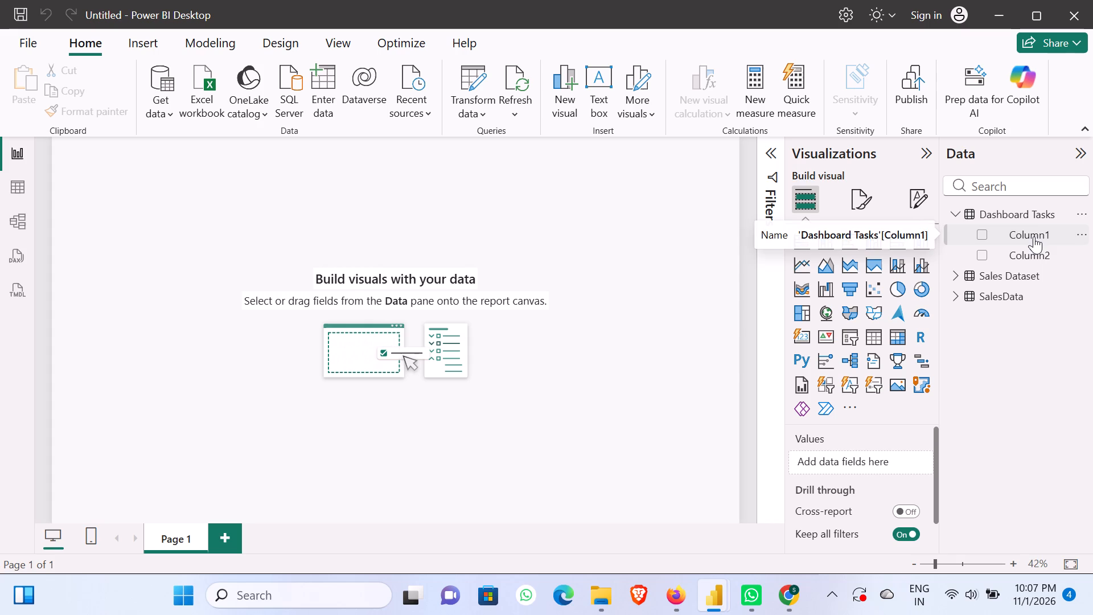
right_click(1028, 211)
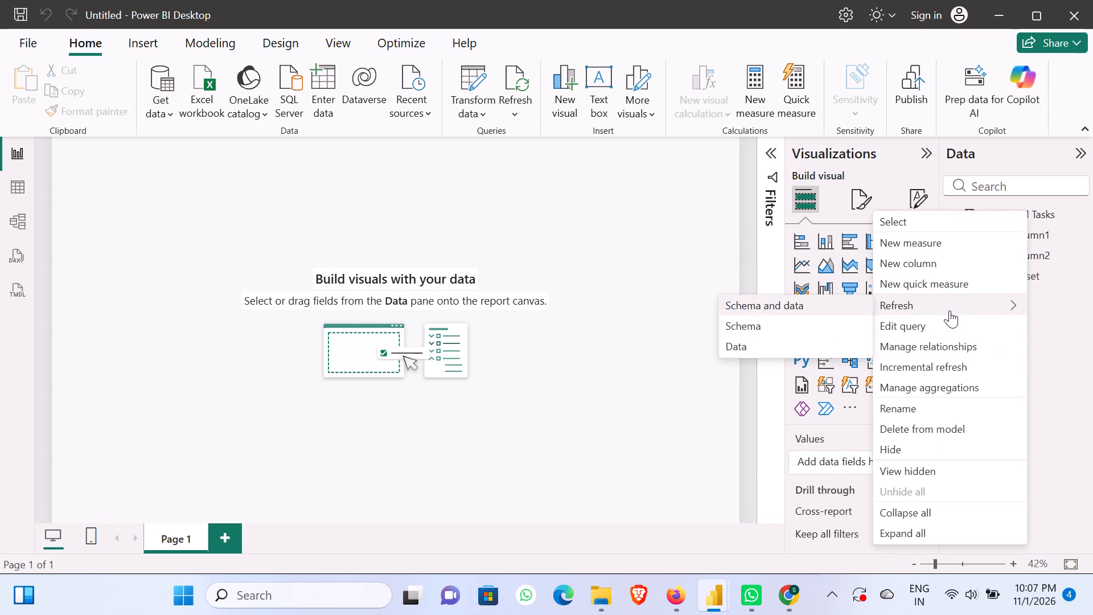
left_click(1082, 357)
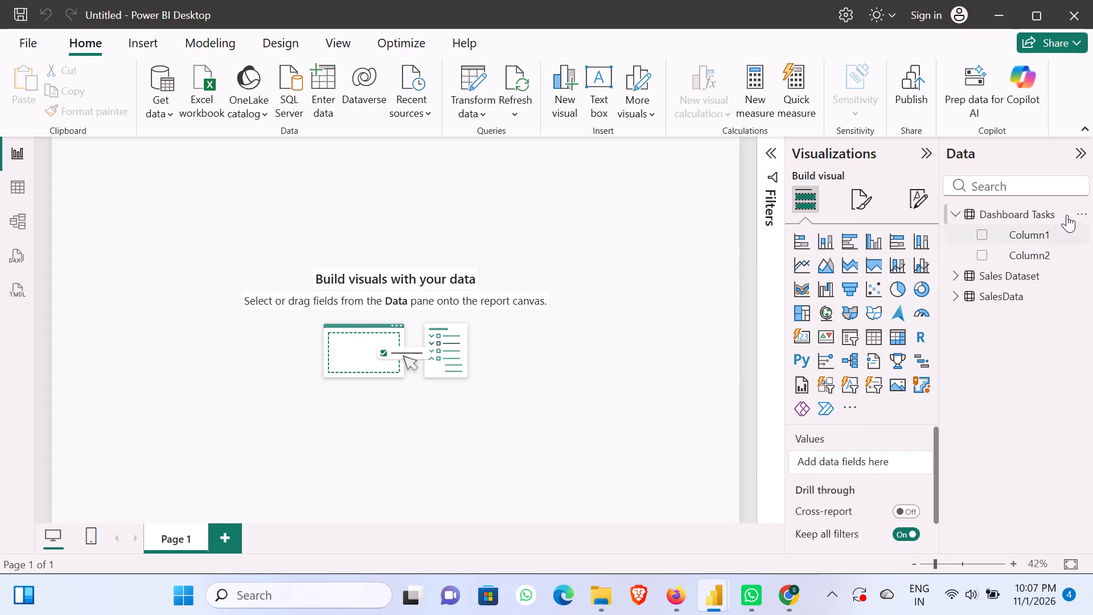
left_click(1084, 212)
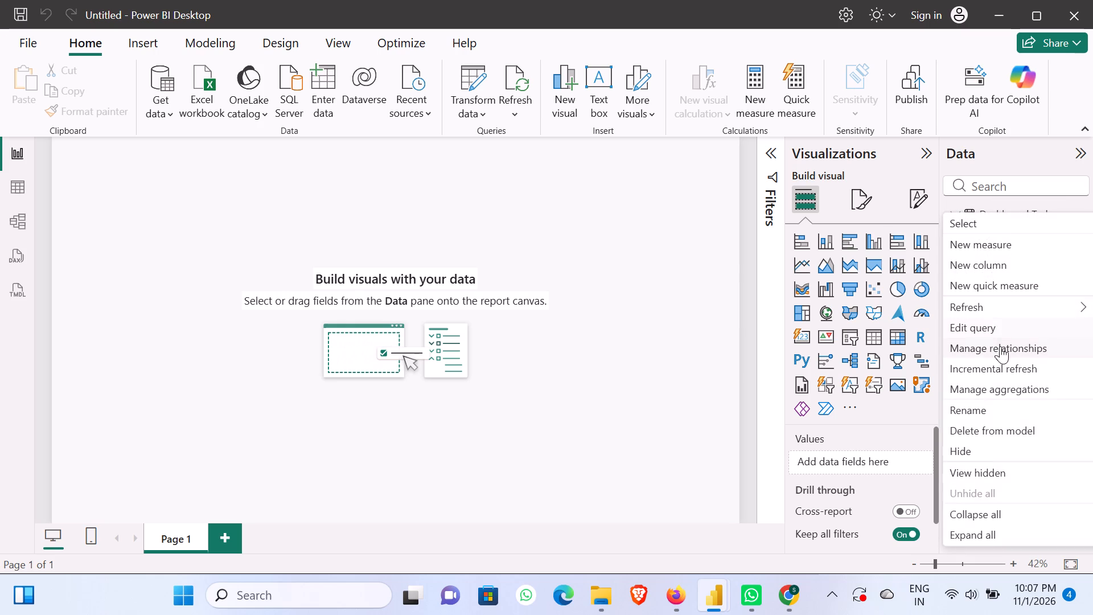
left_click(993, 325)
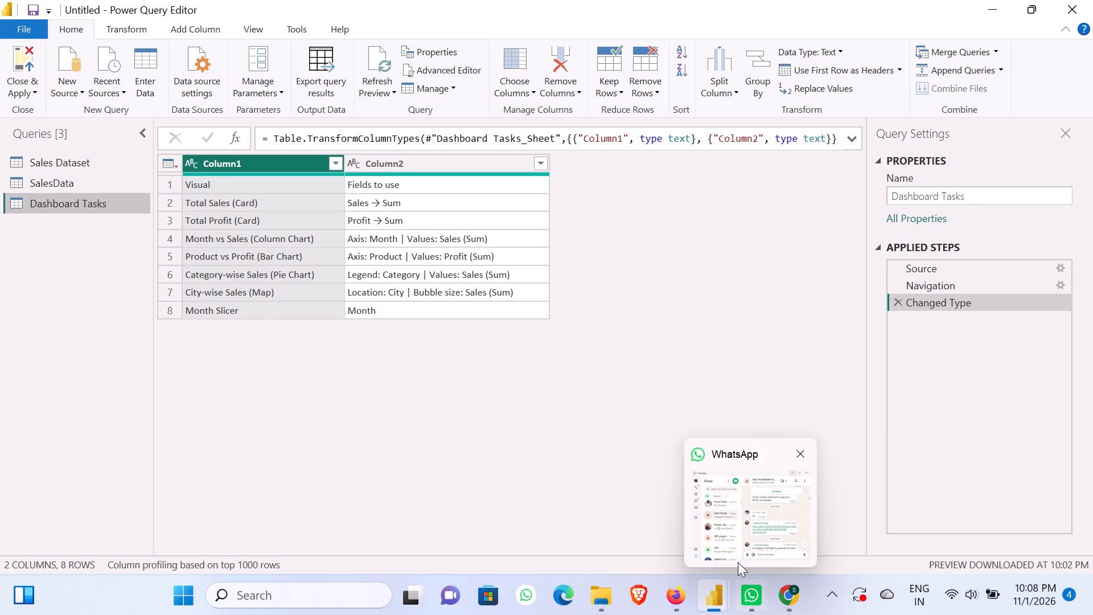
Return to the Power BI report window and expand the Sales Dataset table to view its fields.
left_click(722, 546)
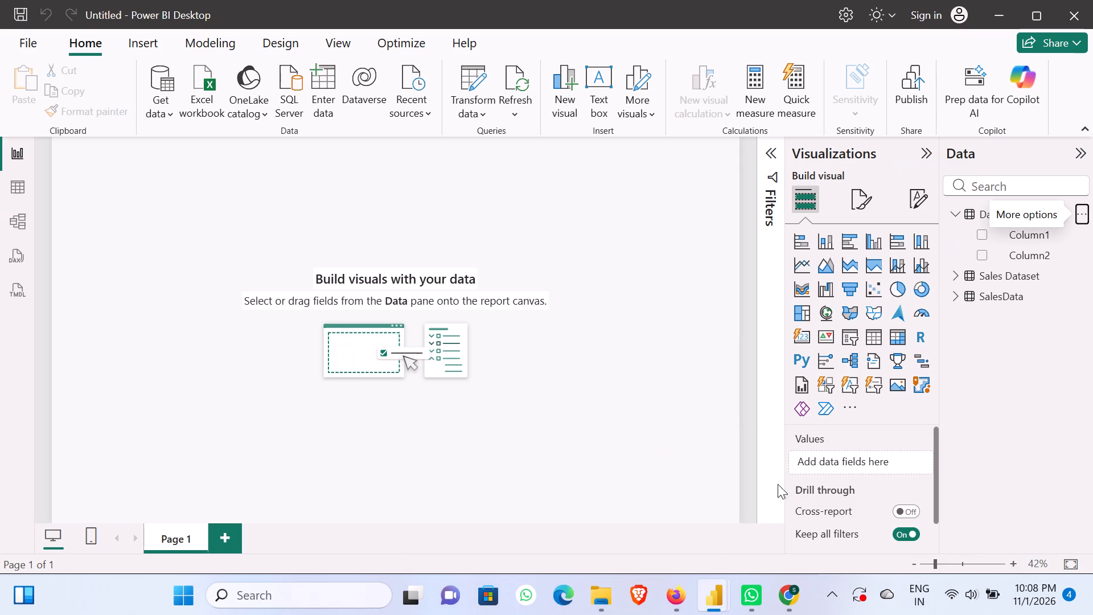
left_click(954, 273)
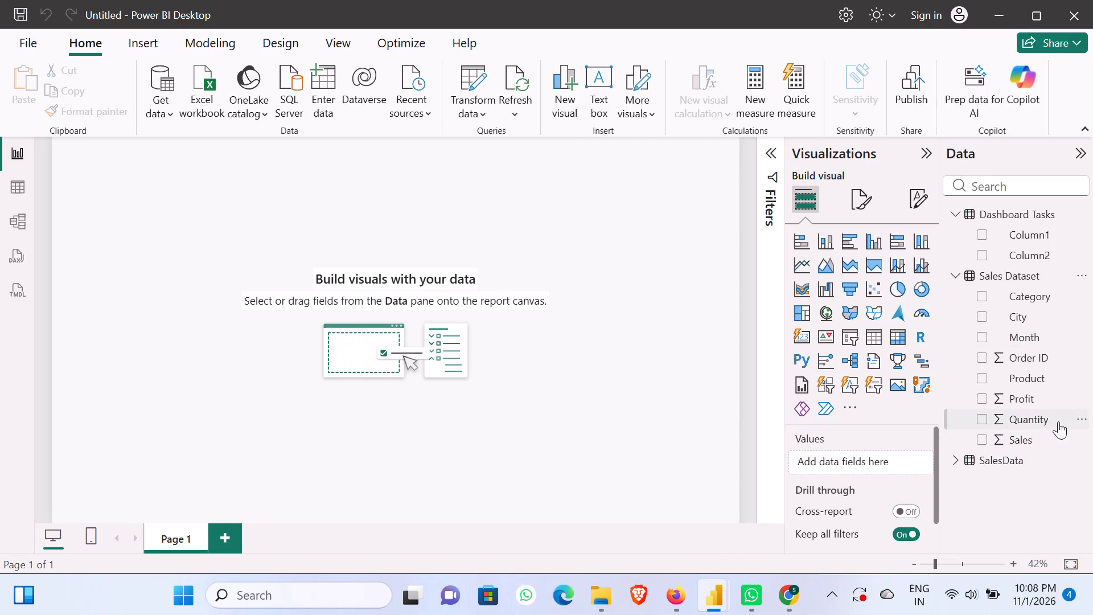
Expand the SalesData table to check its fields, and delete this table from the model.
left_click(957, 454)
scroll(1014, 488, "down", 1)
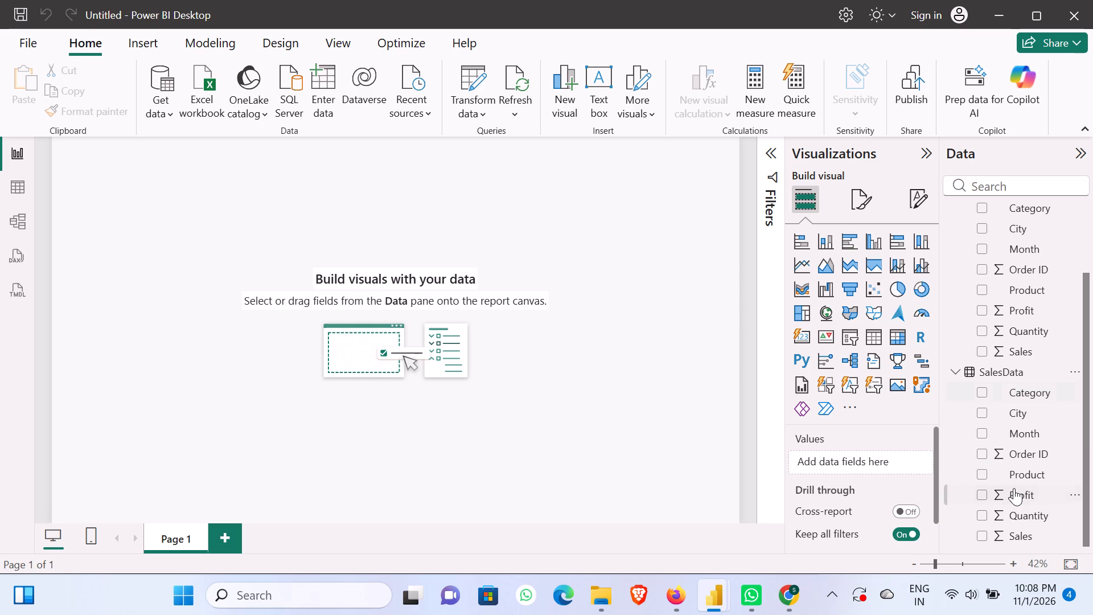
scroll(1014, 488, "down", 2)
right_click(1067, 370)
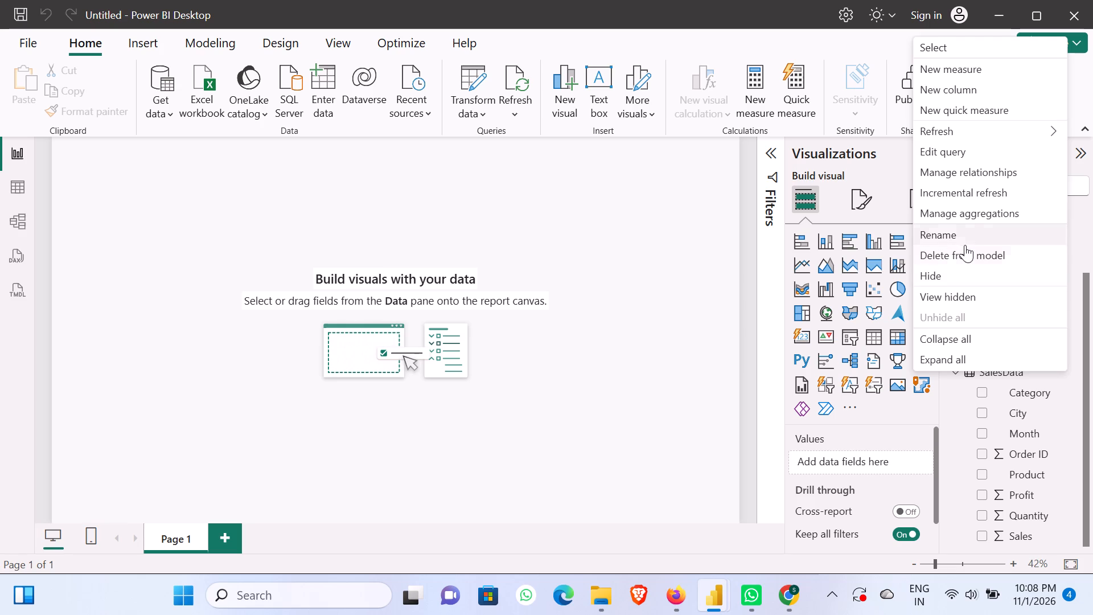
left_click(357, 522)
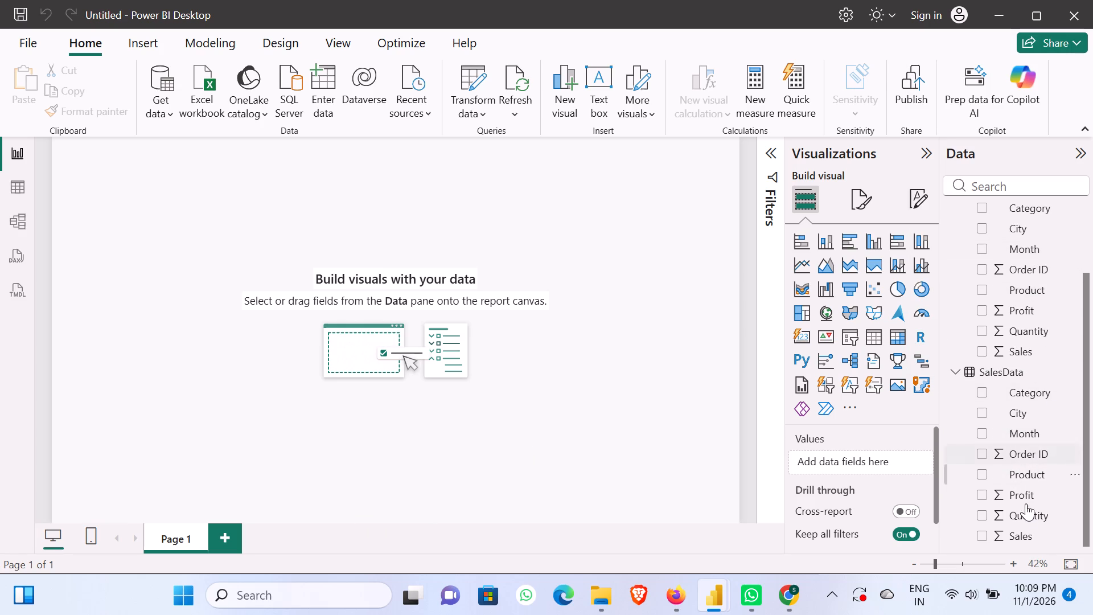
scroll(1046, 341, "up", 1)
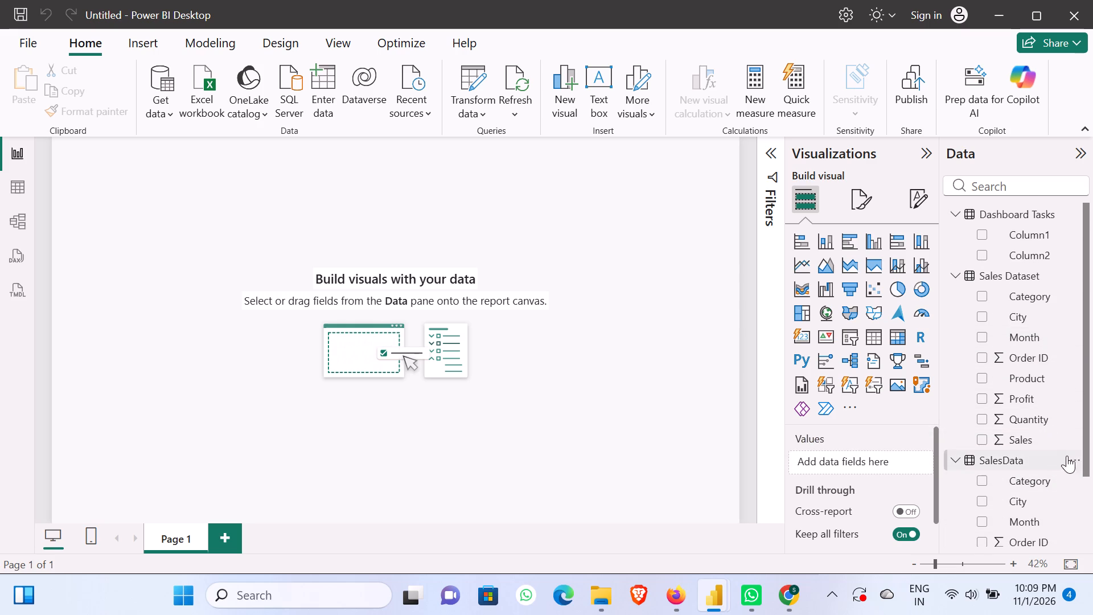
left_click(1075, 459)
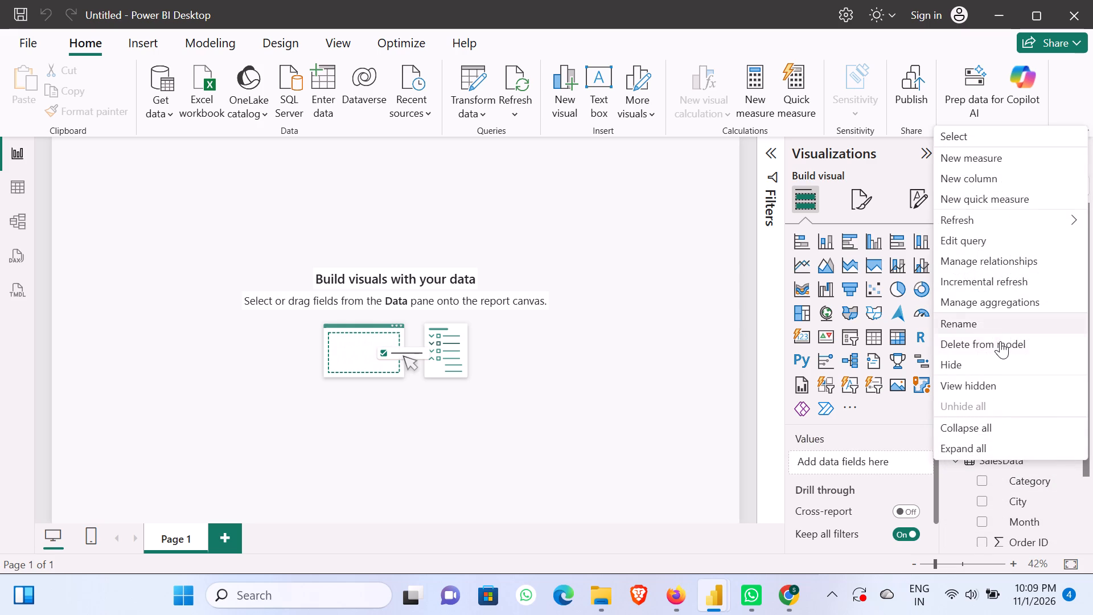
left_click(1002, 343)
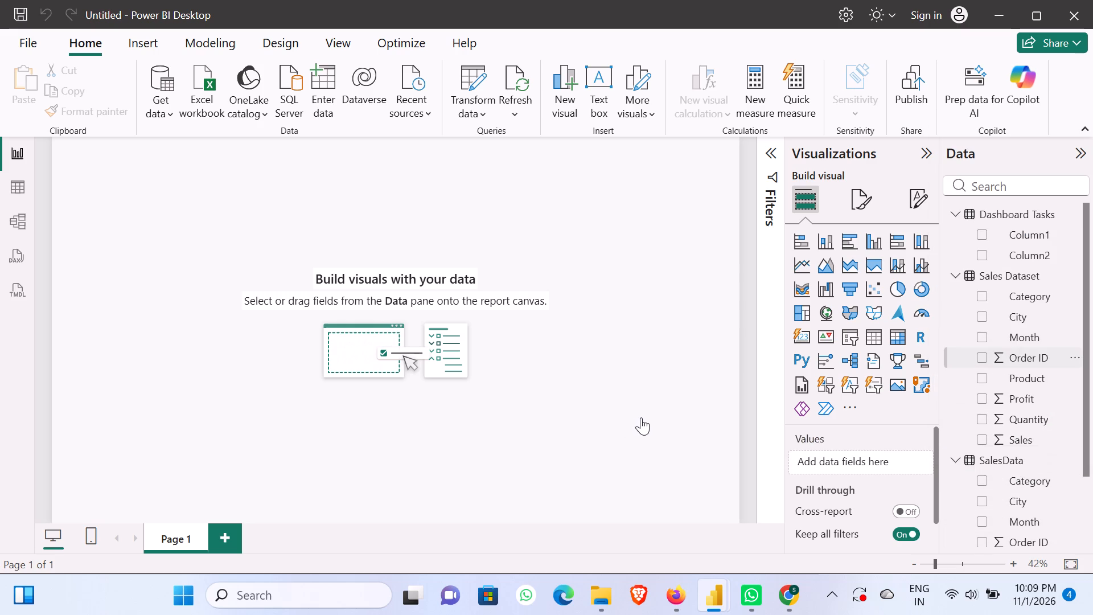
left_click(657, 325)
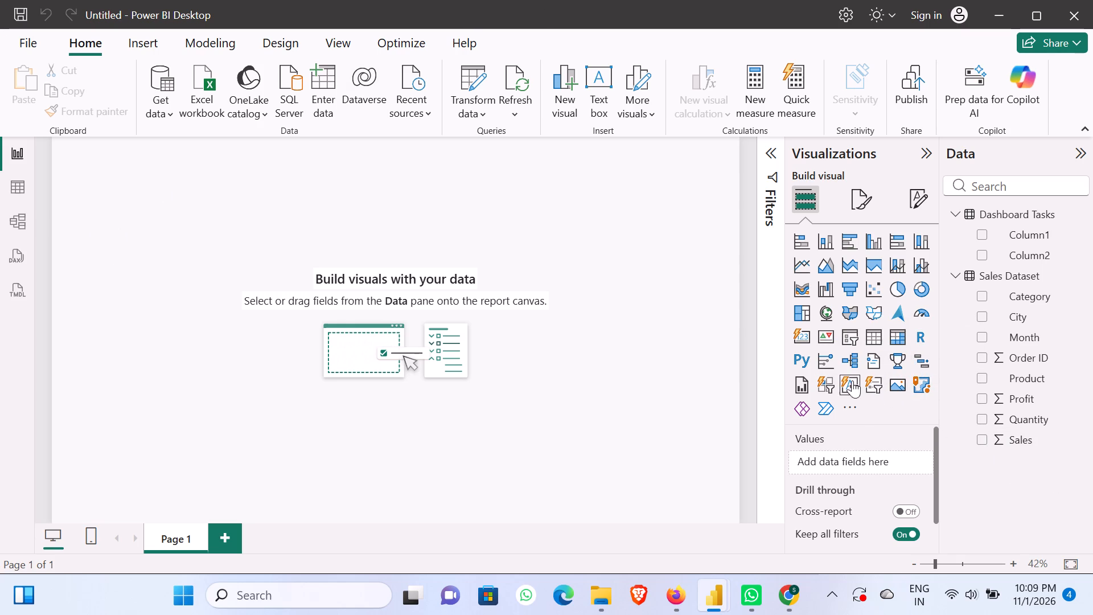
Add a card visual to Page 1 with Sales from the Sales Dataset table as its value.
left_click(804, 336)
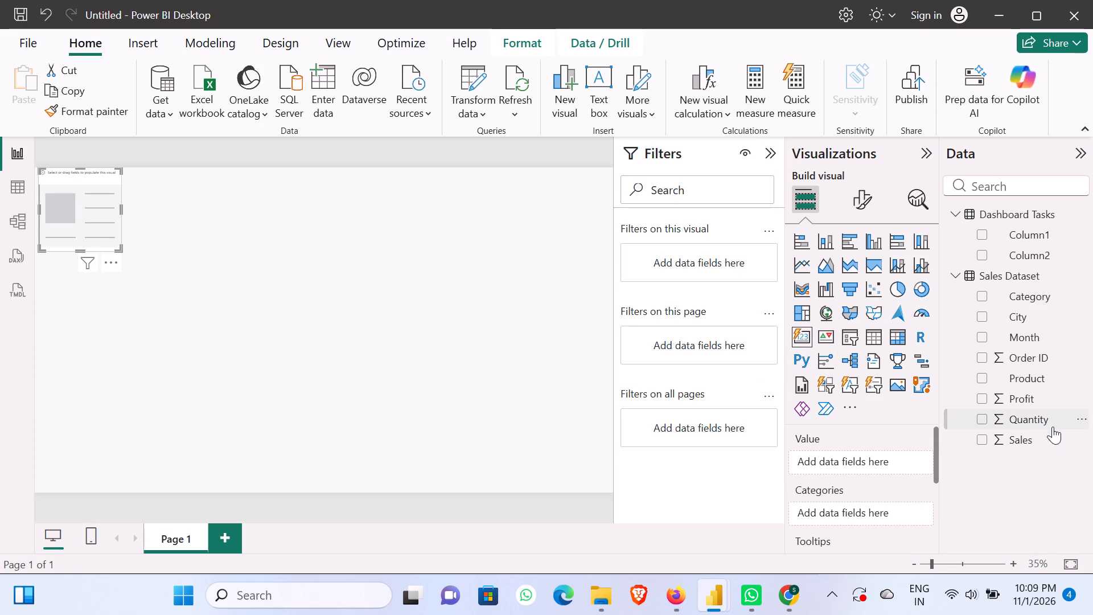
left_click_drag(1018, 433, 852, 464)
left_click_drag(852, 464, 853, 456)
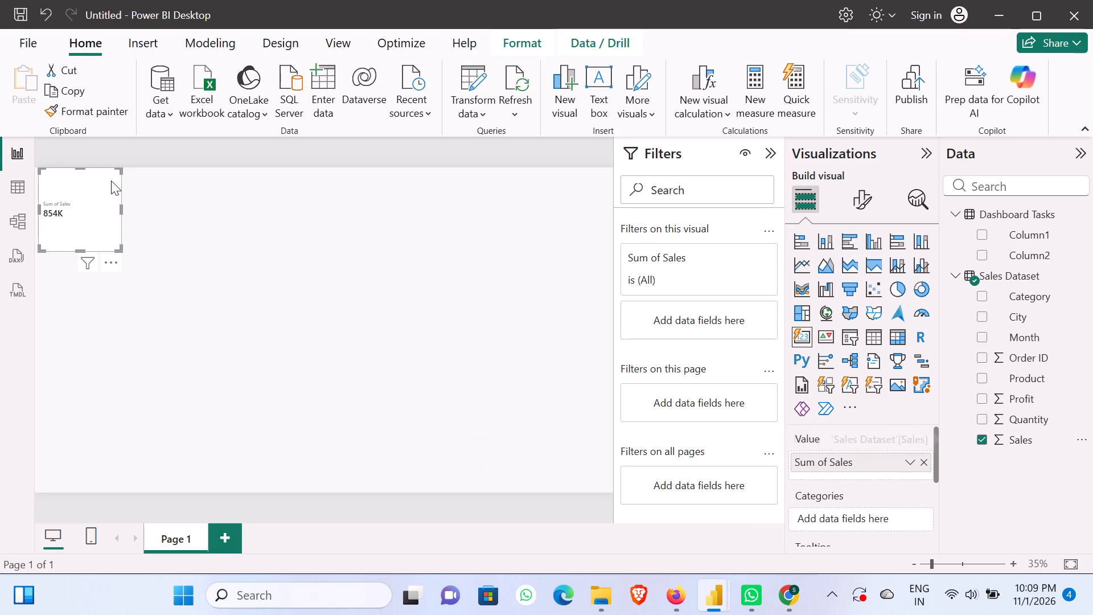
Widen the Sum of Sales card slightly on the report canvas.
left_click_drag(120, 210, 147, 211)
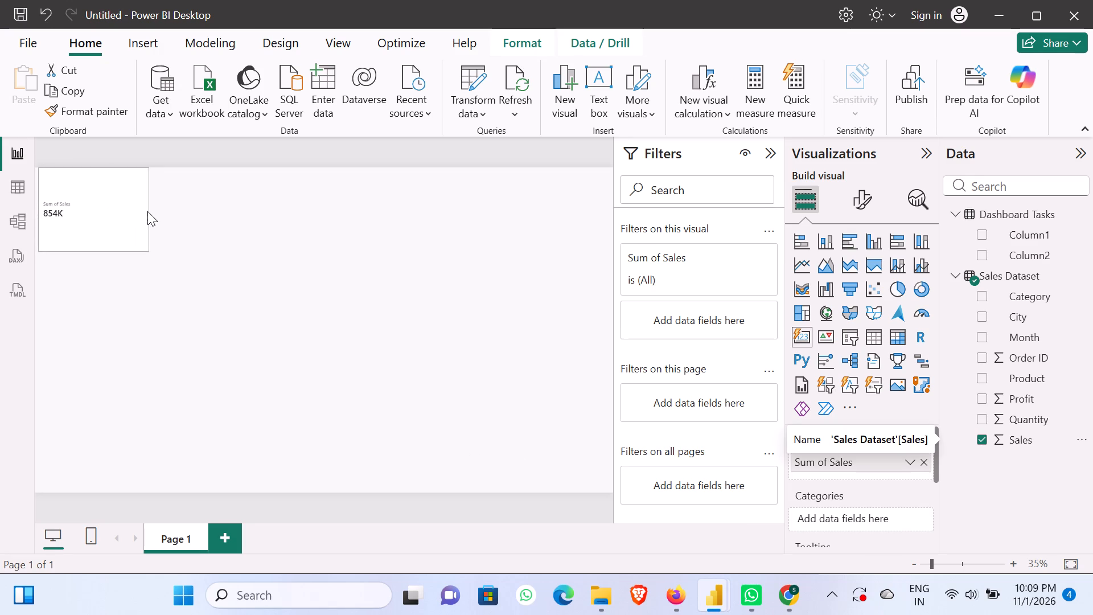
left_click_drag(147, 211, 124, 218)
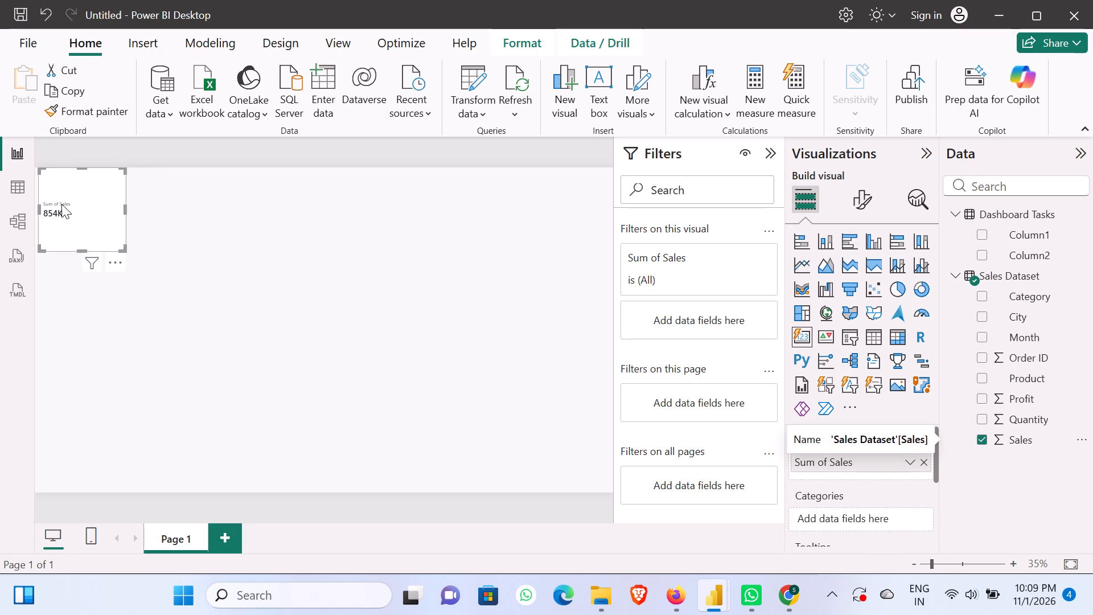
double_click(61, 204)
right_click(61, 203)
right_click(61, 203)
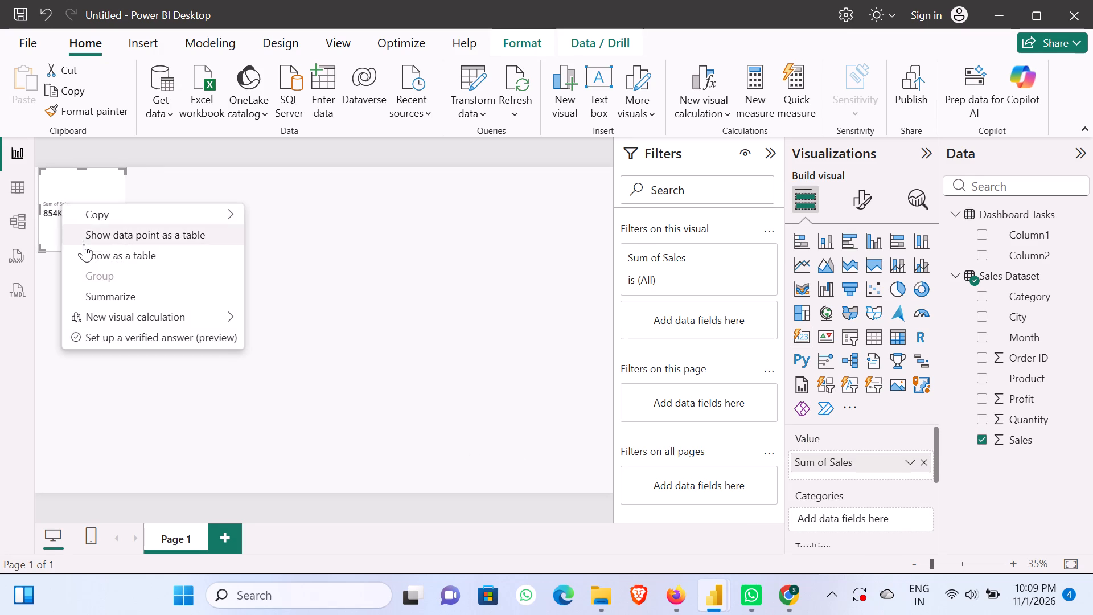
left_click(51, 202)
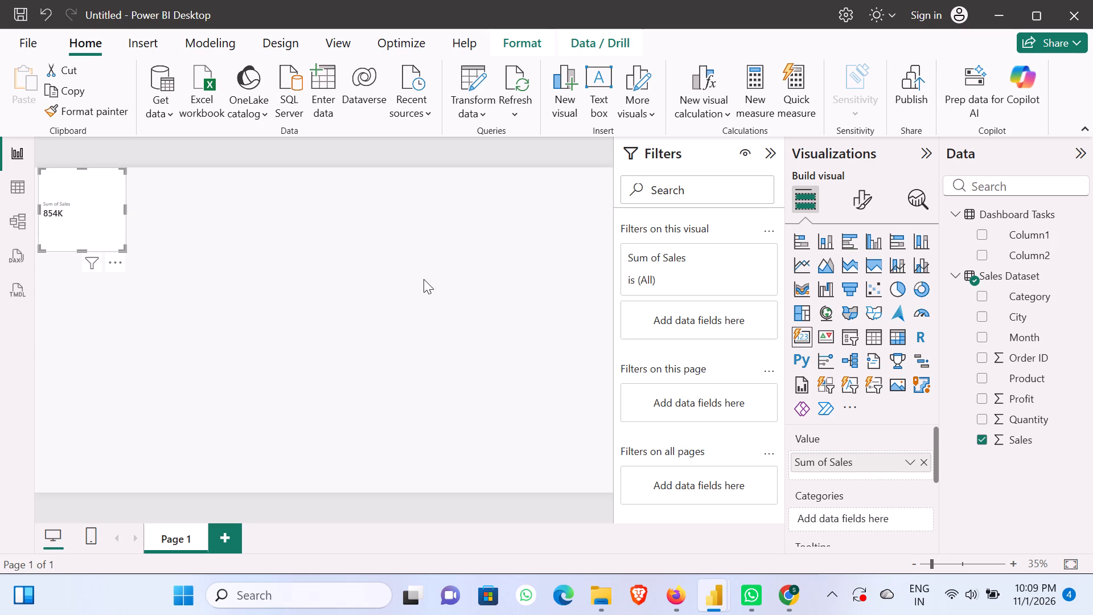
Look through the Sum of Sales card's data fields and its Multi-card layout formatting options.
scroll(873, 458, "down", 1)
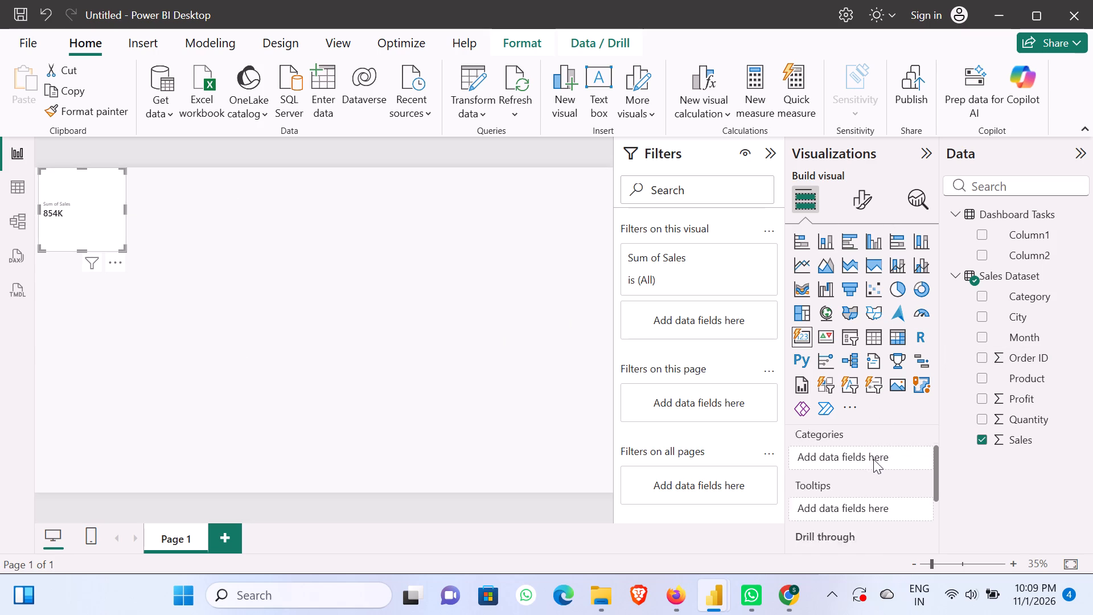
scroll(873, 459, "down", 3)
scroll(874, 457, "up", 1)
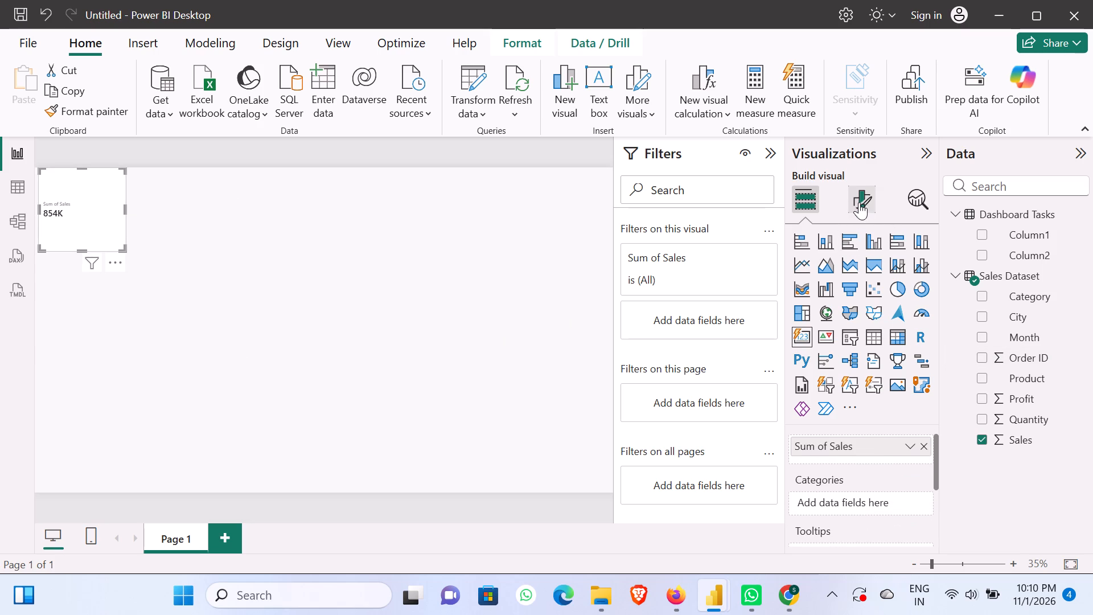
left_click(860, 202)
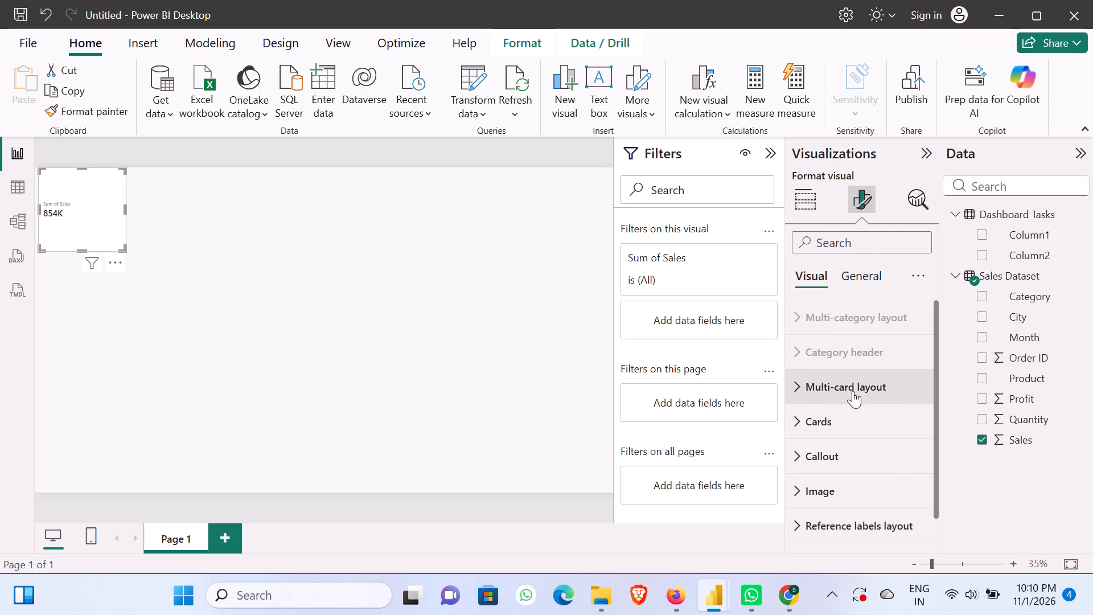
left_click(865, 386)
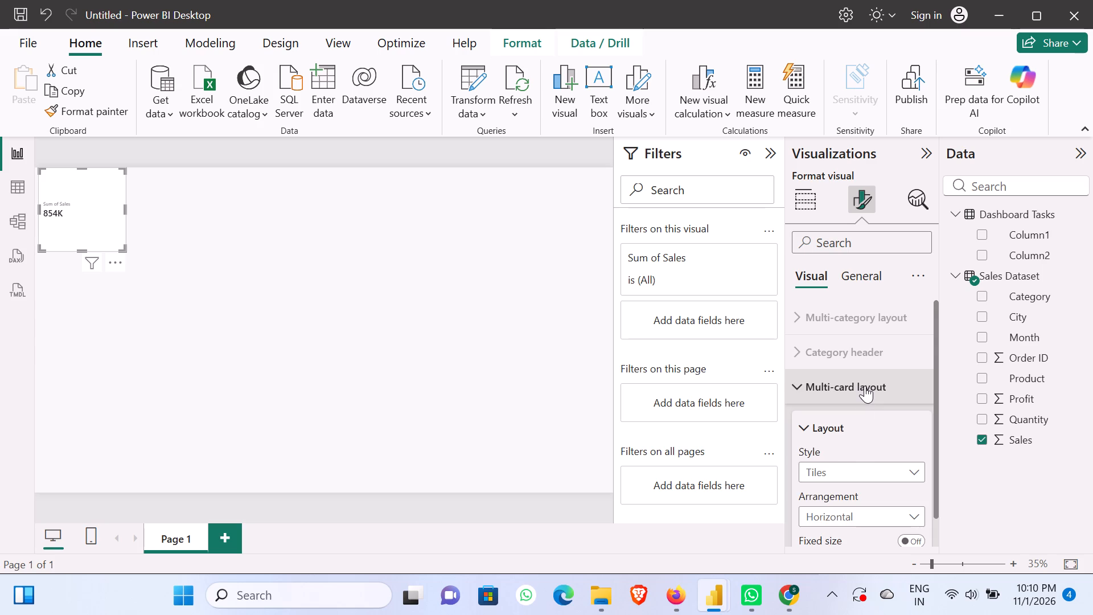
scroll(849, 438, "down", 1)
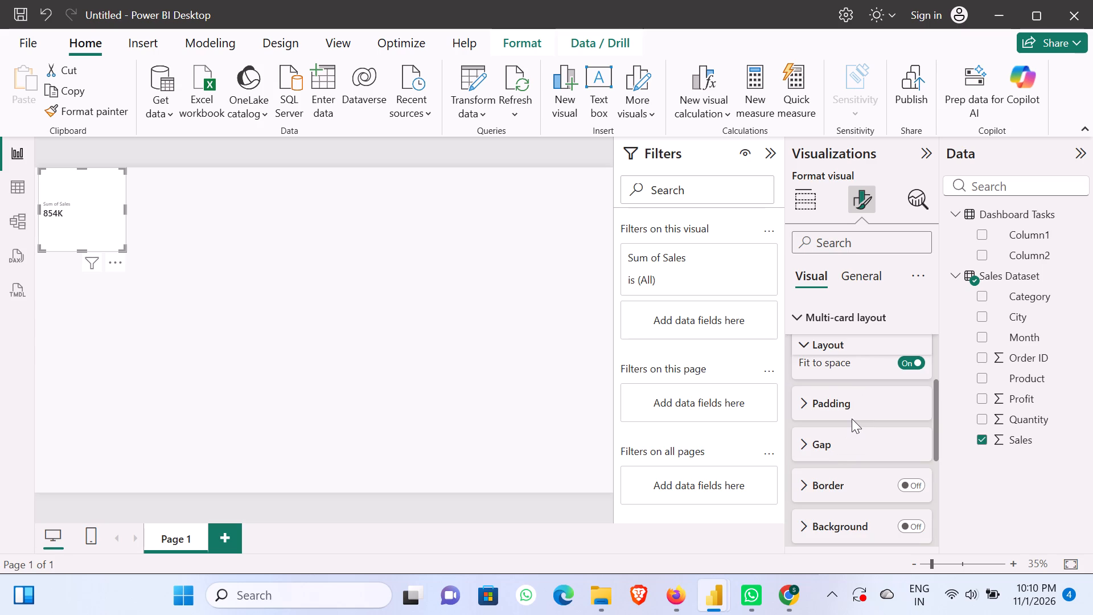
scroll(852, 419, "up", 1)
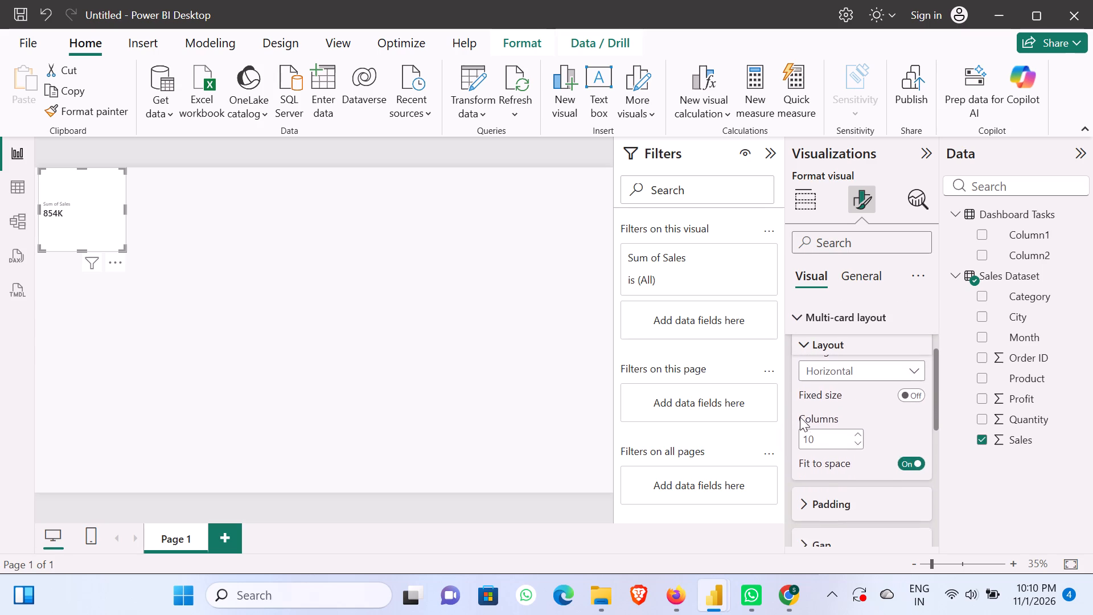
left_click(803, 466)
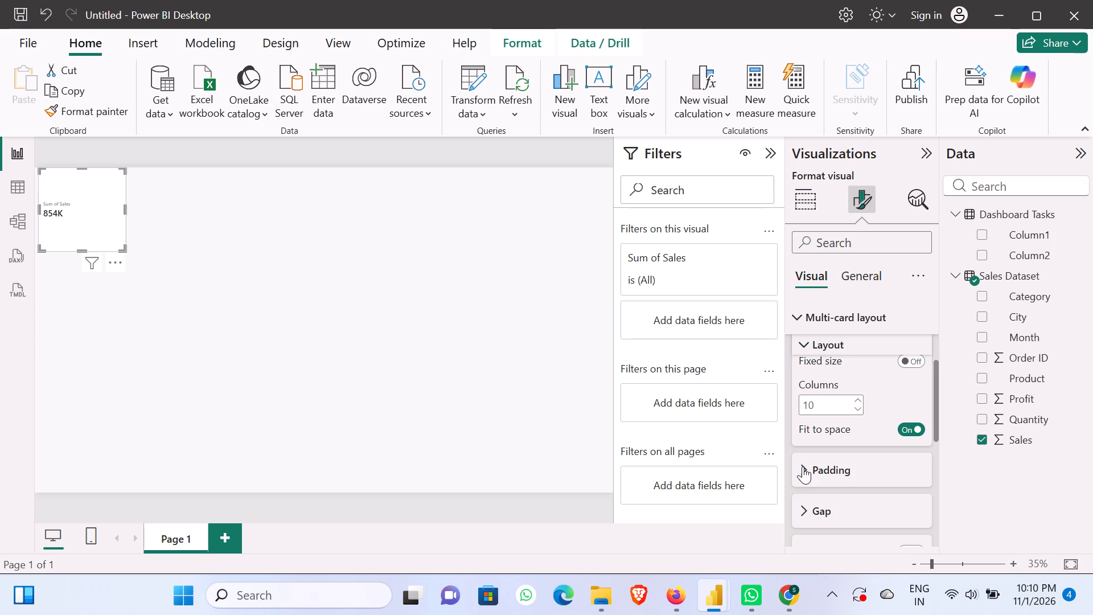
scroll(826, 475, "down", 1)
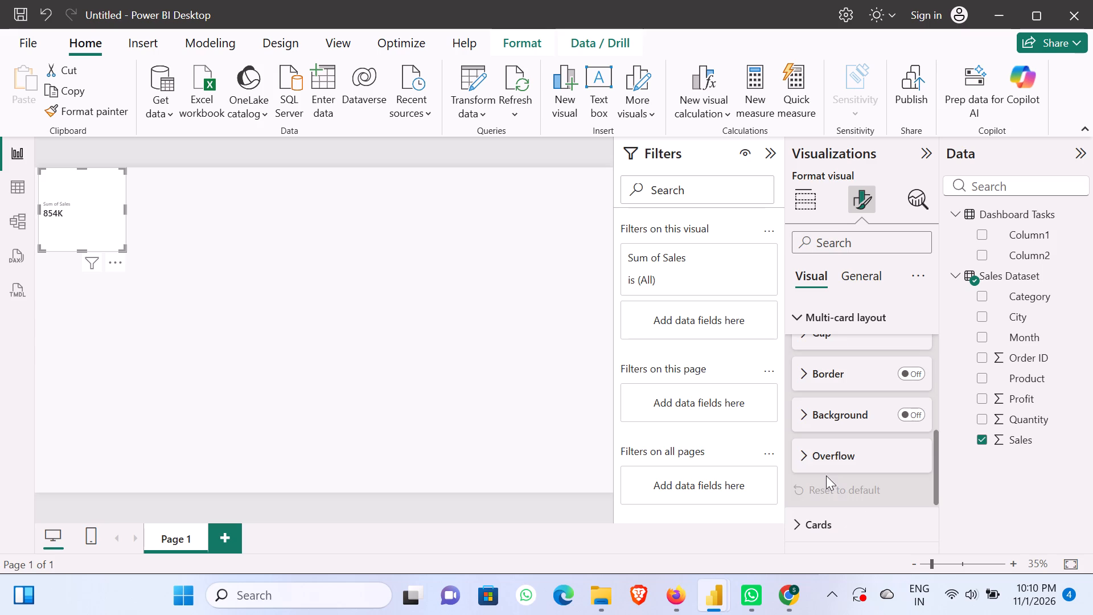
Set the Sum of Sales card's background fill color to light blue #a0d1ff, Theme color 1, 60% lighter.
left_click(790, 524)
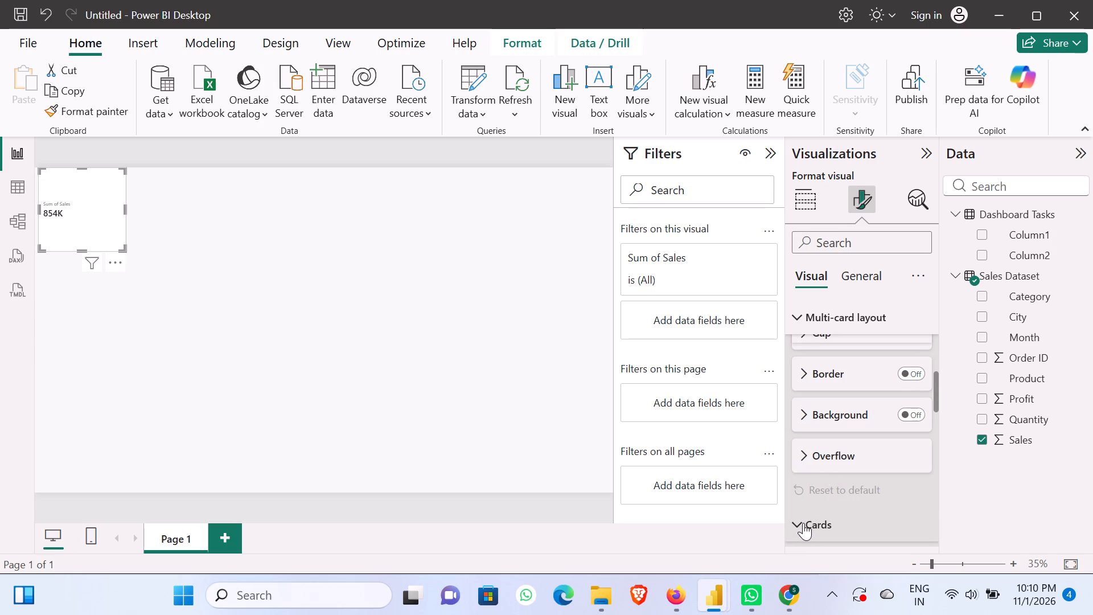
scroll(823, 499, "down", 2)
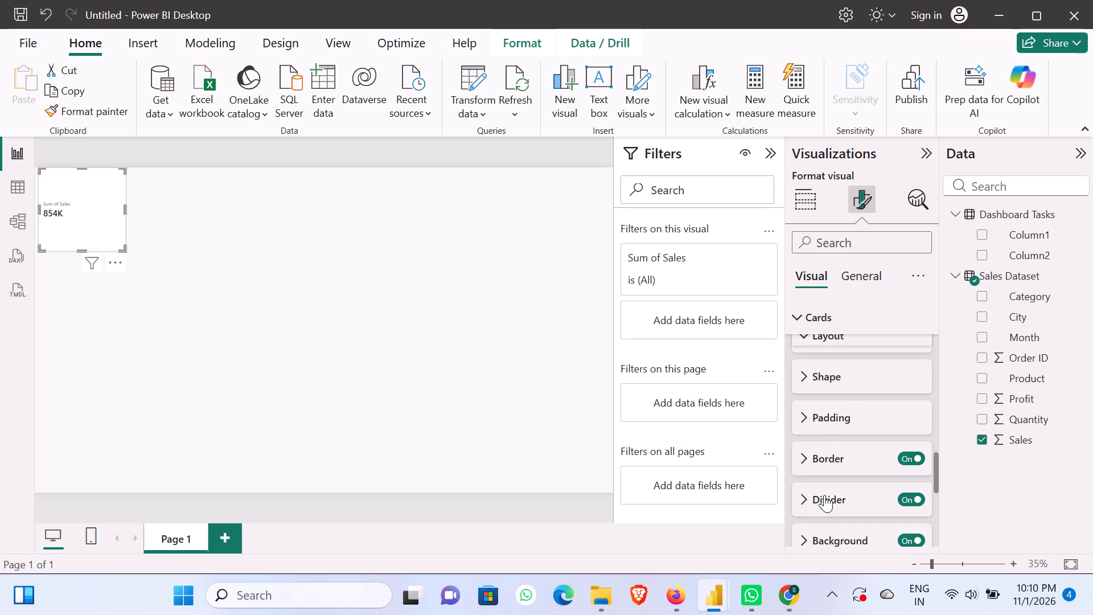
scroll(824, 495, "up", 1)
scroll(824, 495, "down", 1)
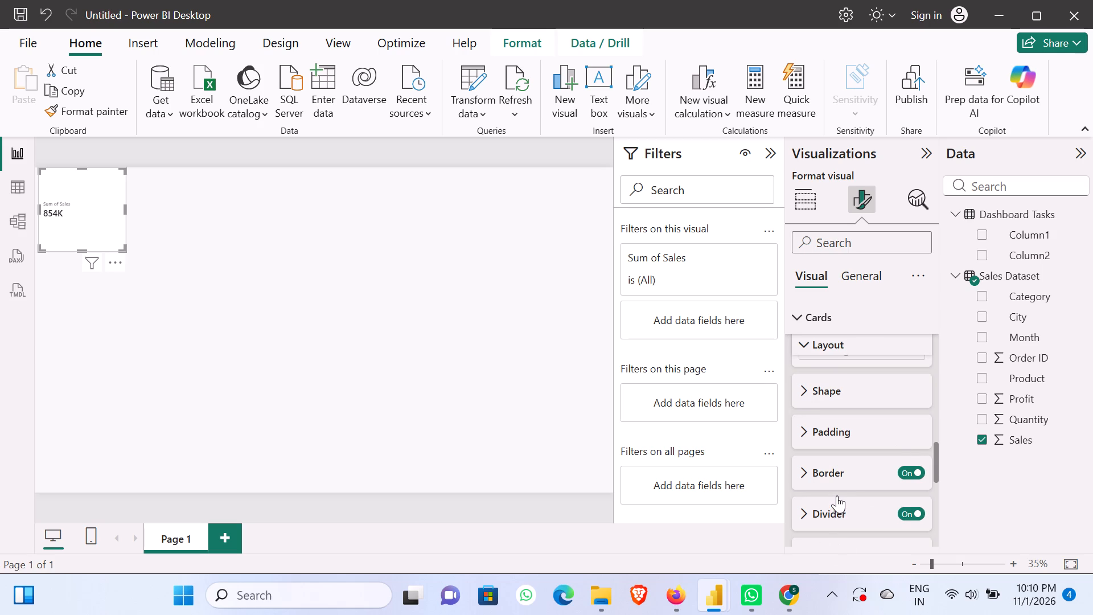
left_click(918, 536)
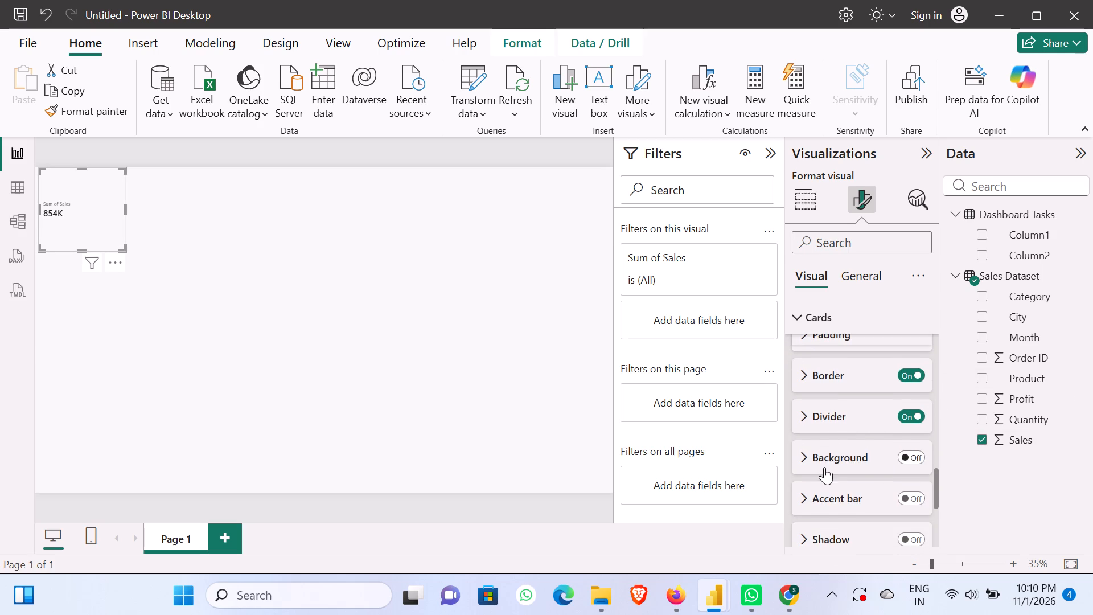
left_click(808, 458)
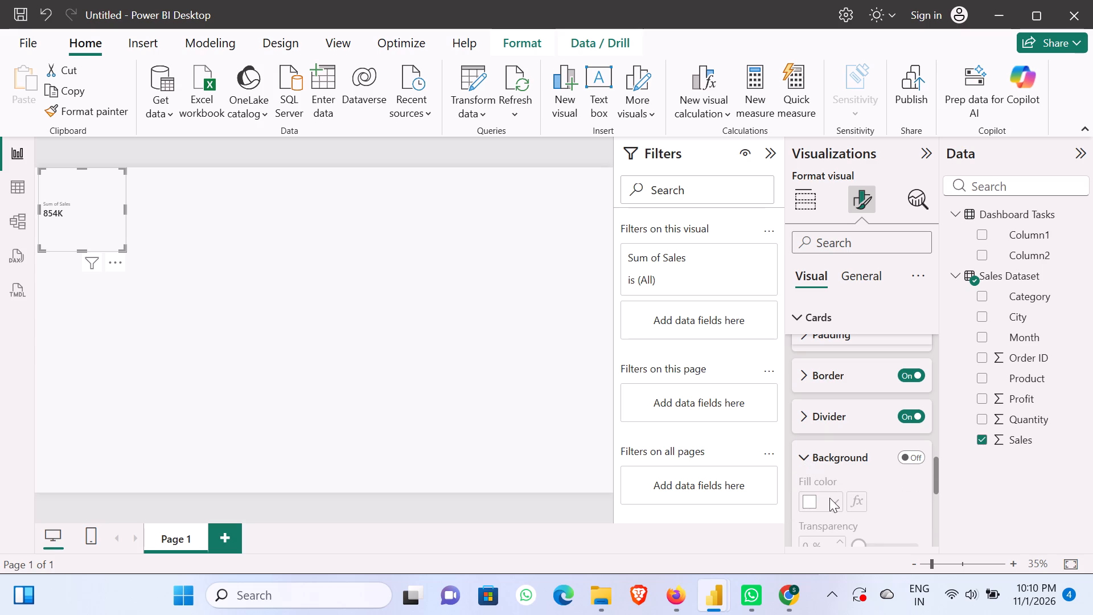
left_click(905, 453)
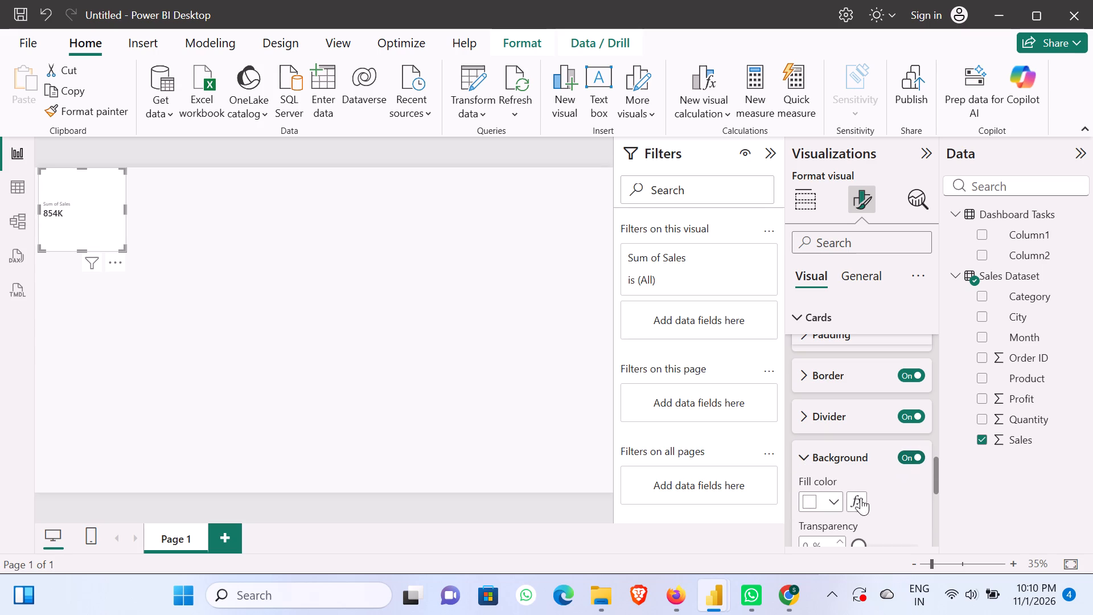
left_click(836, 502)
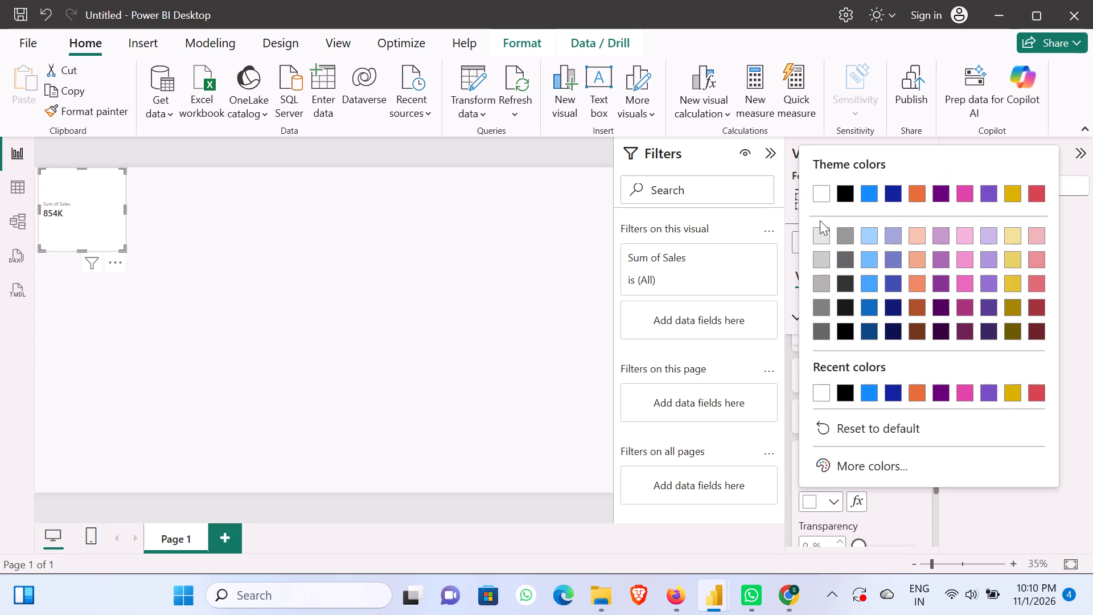
left_click(865, 237)
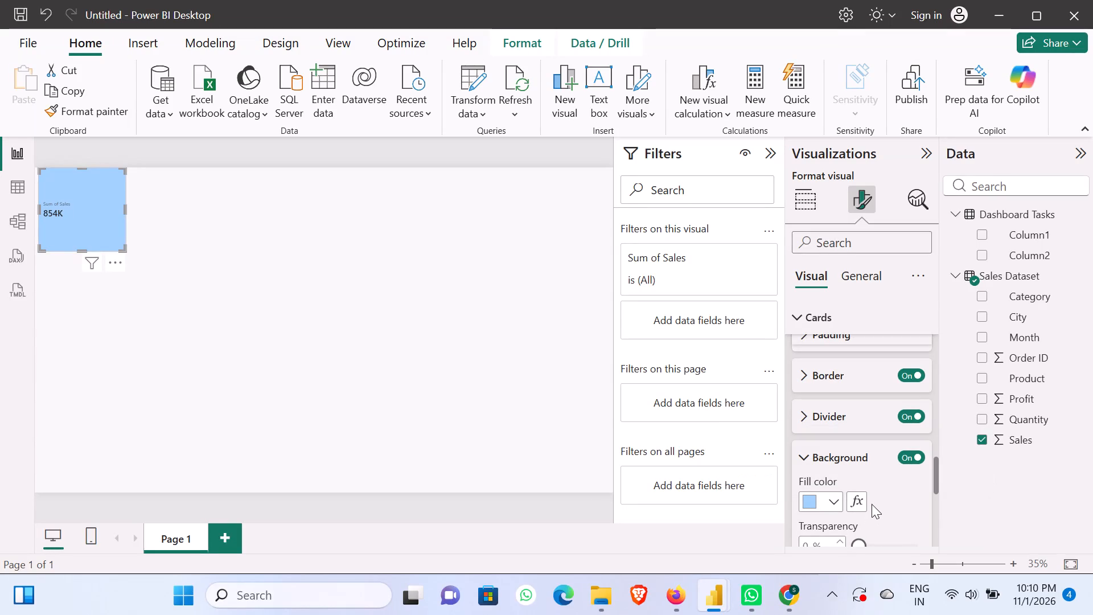
scroll(876, 499, "down", 1)
scroll(874, 464, "up", 1)
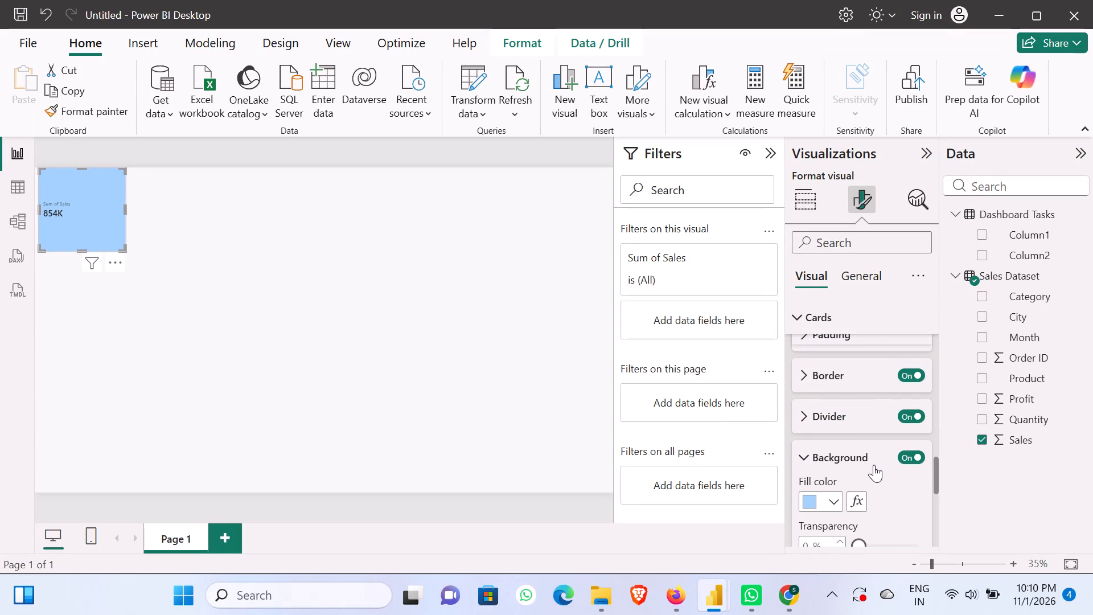
Set the transparency of the Sum of Sales card's background fill to 66%.
left_click_drag(861, 542, 916, 536)
left_click_drag(916, 535, 892, 542)
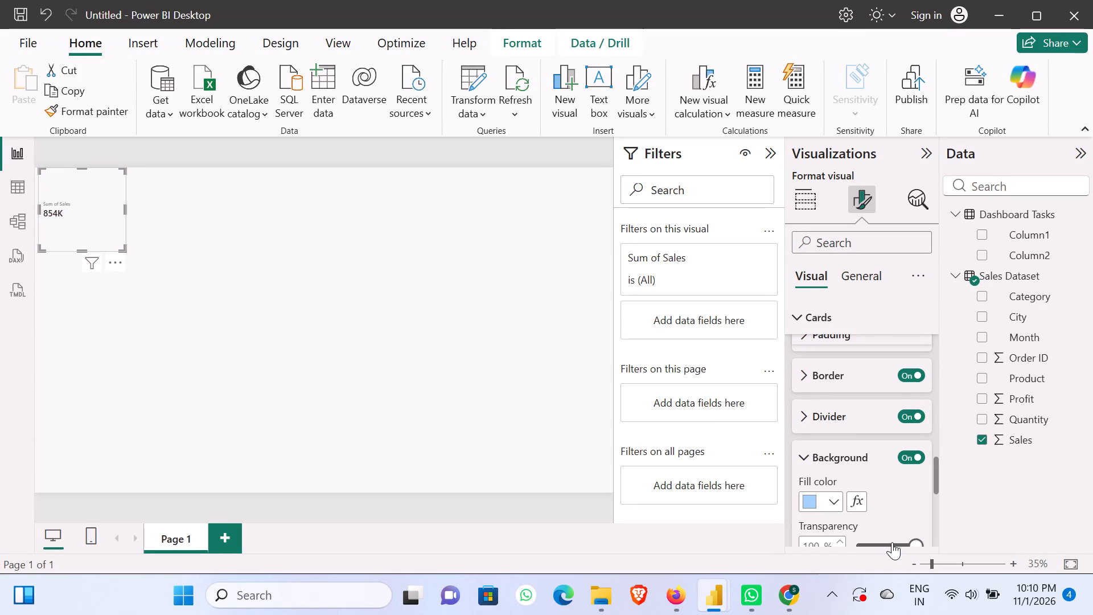
left_click_drag(915, 540, 896, 546)
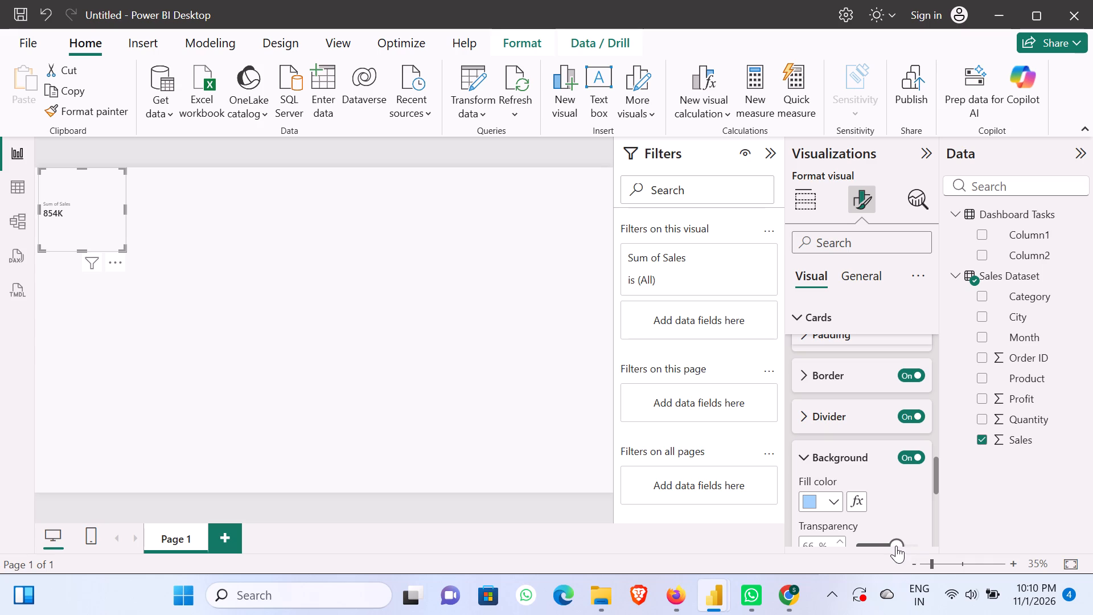
left_click_drag(936, 474, 936, 475)
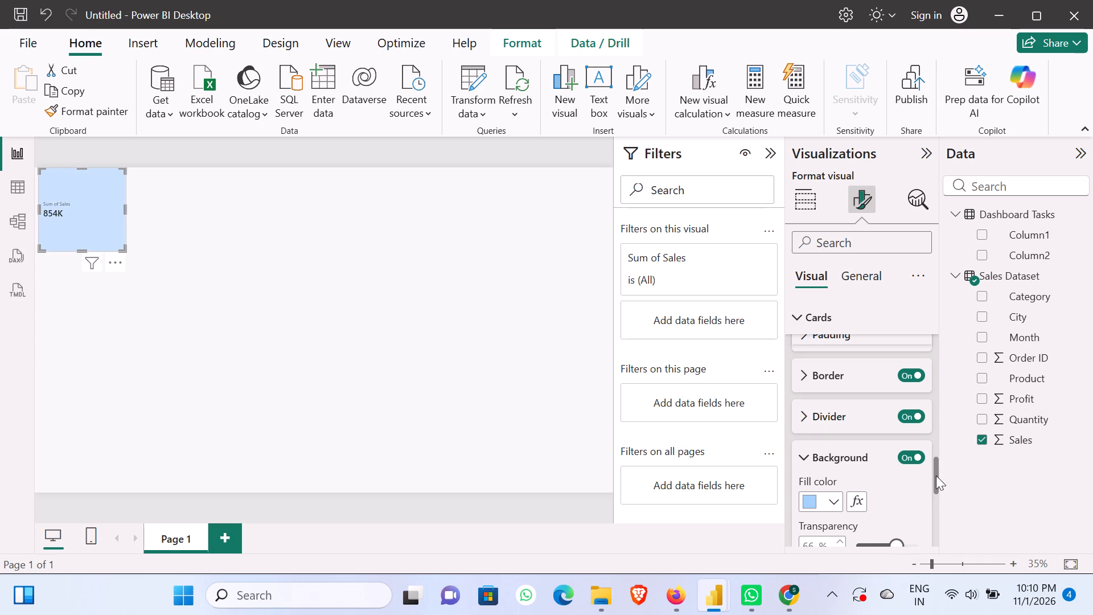
left_click_drag(936, 475, 939, 484)
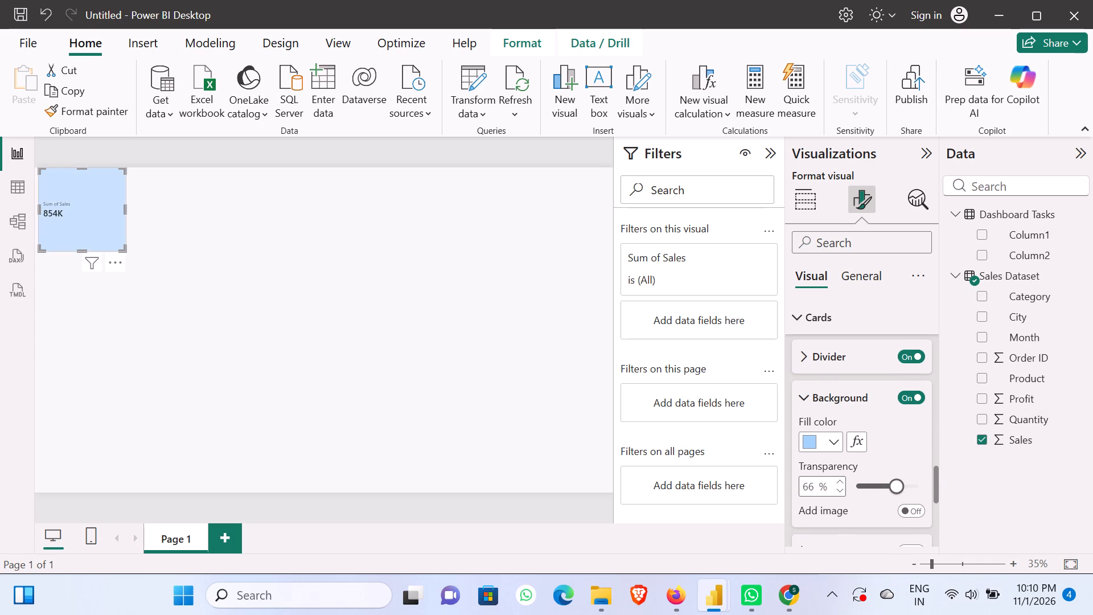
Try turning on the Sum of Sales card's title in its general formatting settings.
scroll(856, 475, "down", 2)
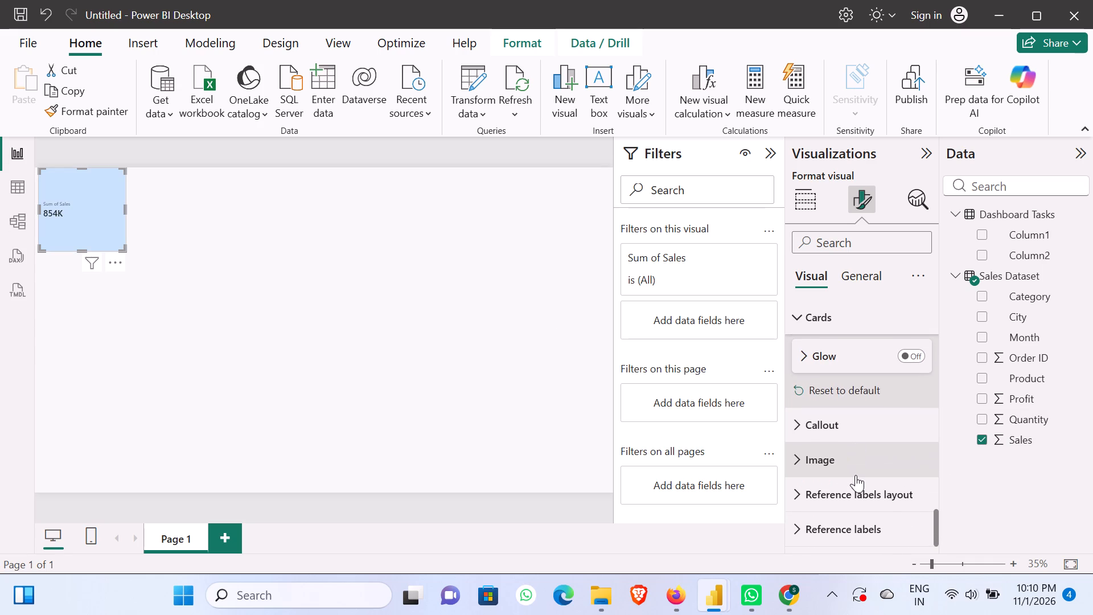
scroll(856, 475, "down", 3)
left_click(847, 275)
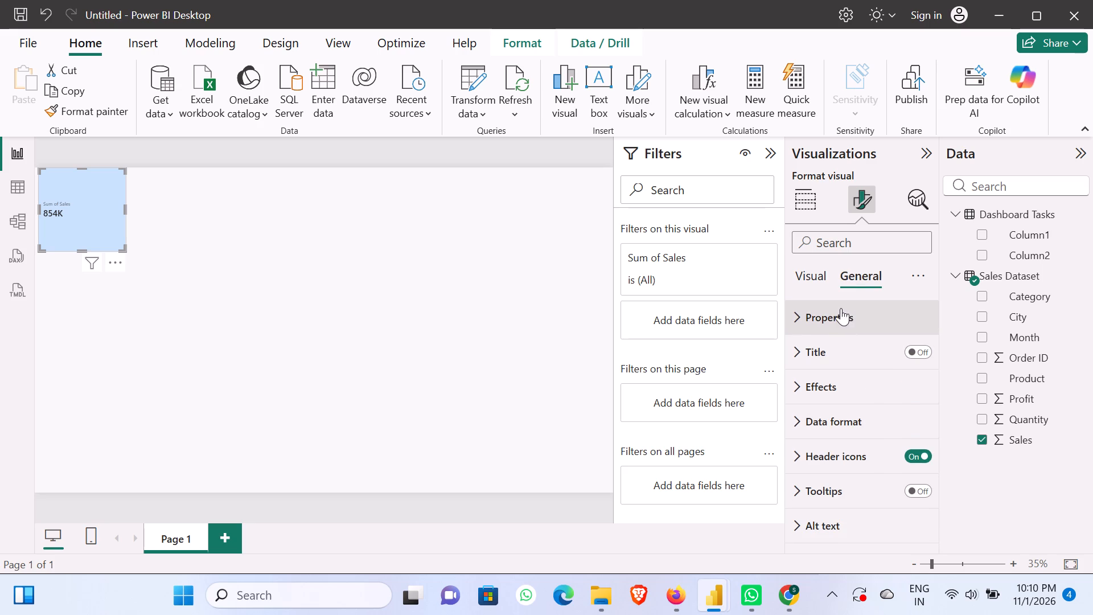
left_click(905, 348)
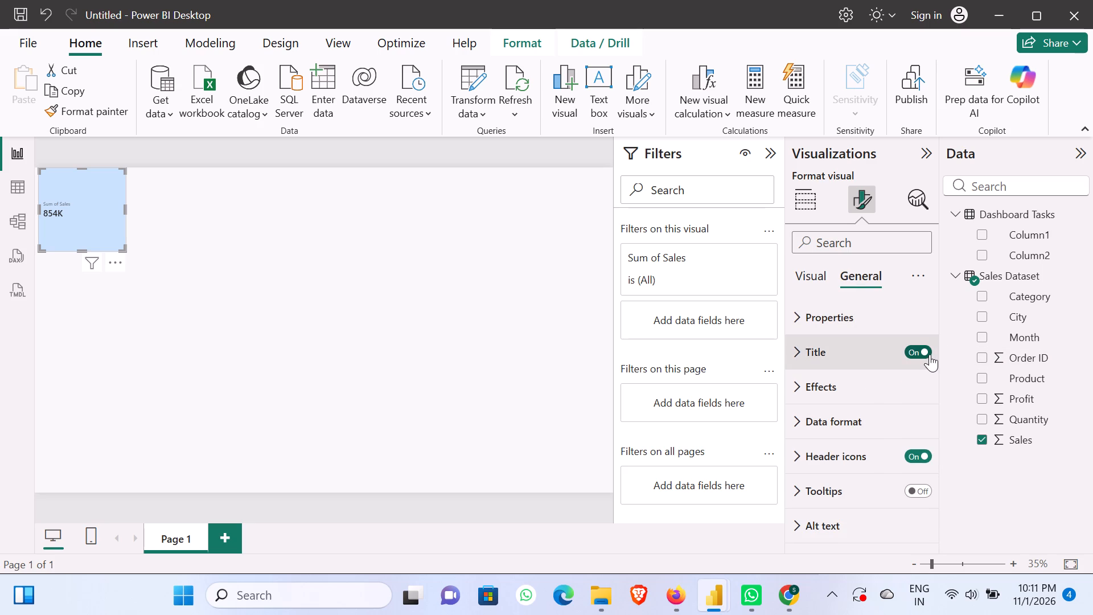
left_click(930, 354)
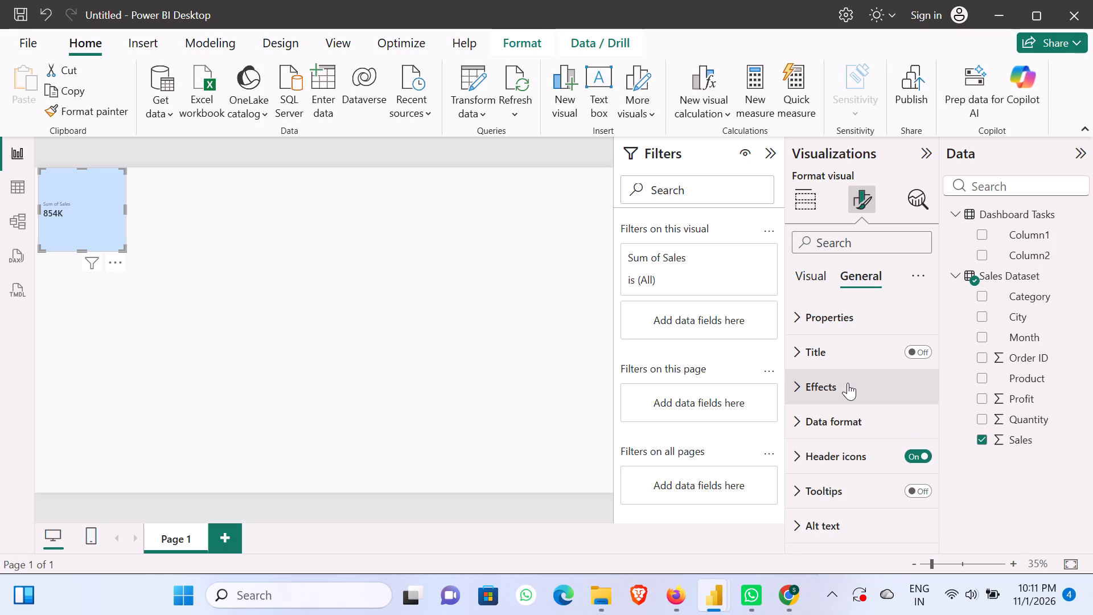
Turn on the background effect in the Sum of Sales card's general formatting settings.
left_click(848, 383)
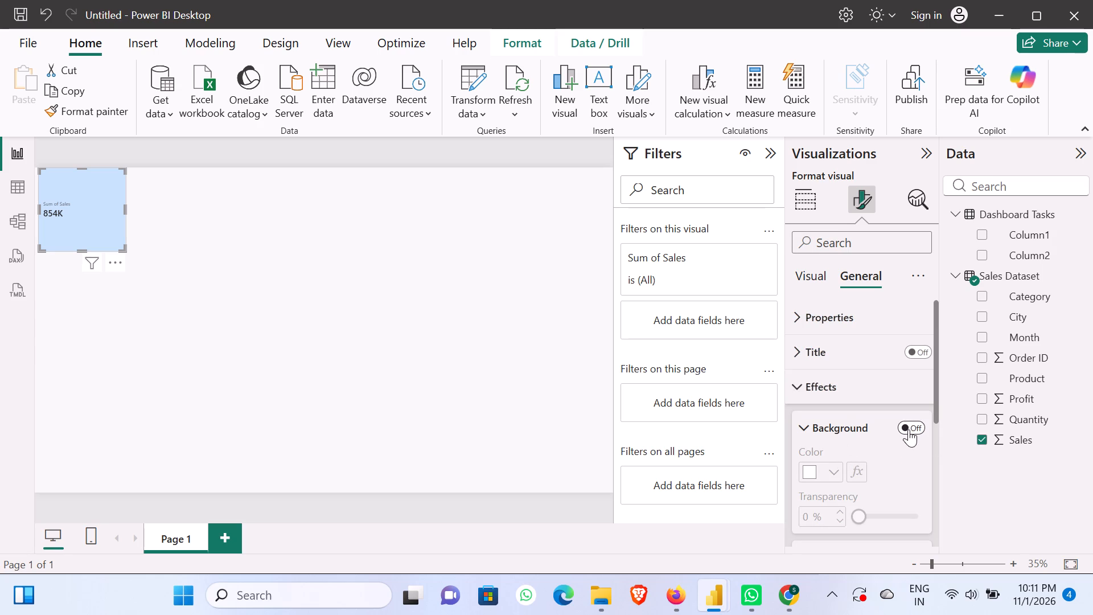
left_click(909, 429)
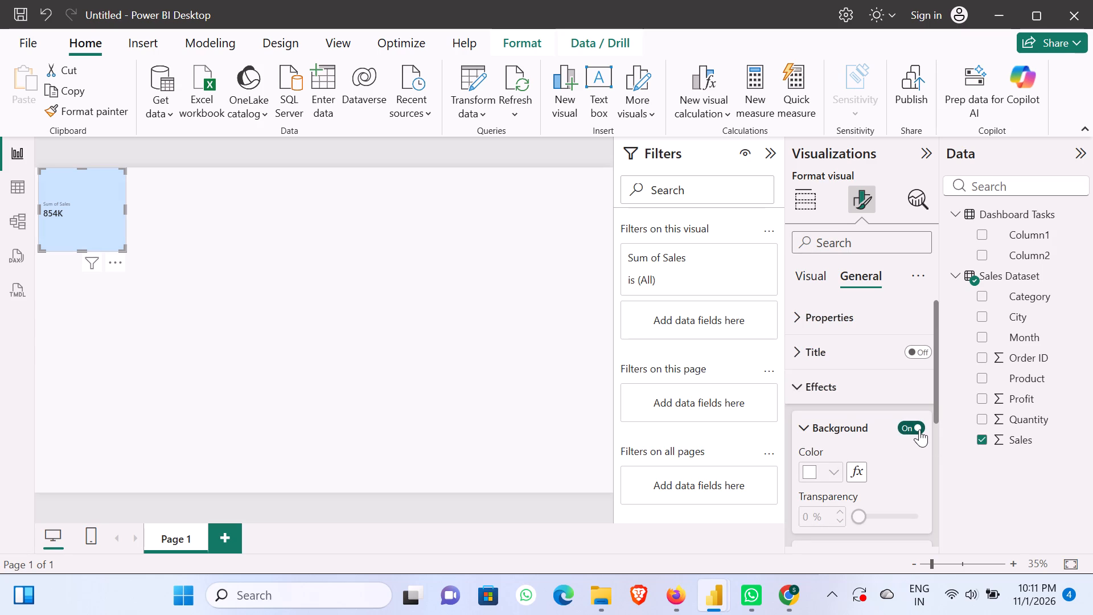
left_click(808, 387)
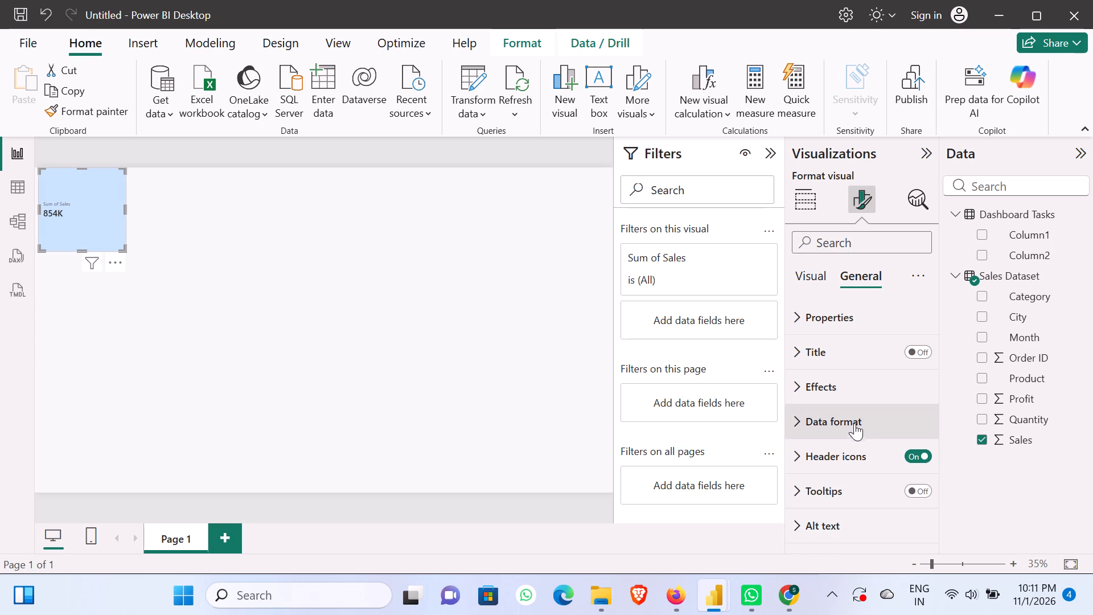
Look through the remaining general options and the Multi-card layout and Cards formatting options for the Sum of Sales card.
scroll(835, 450, "down", 2)
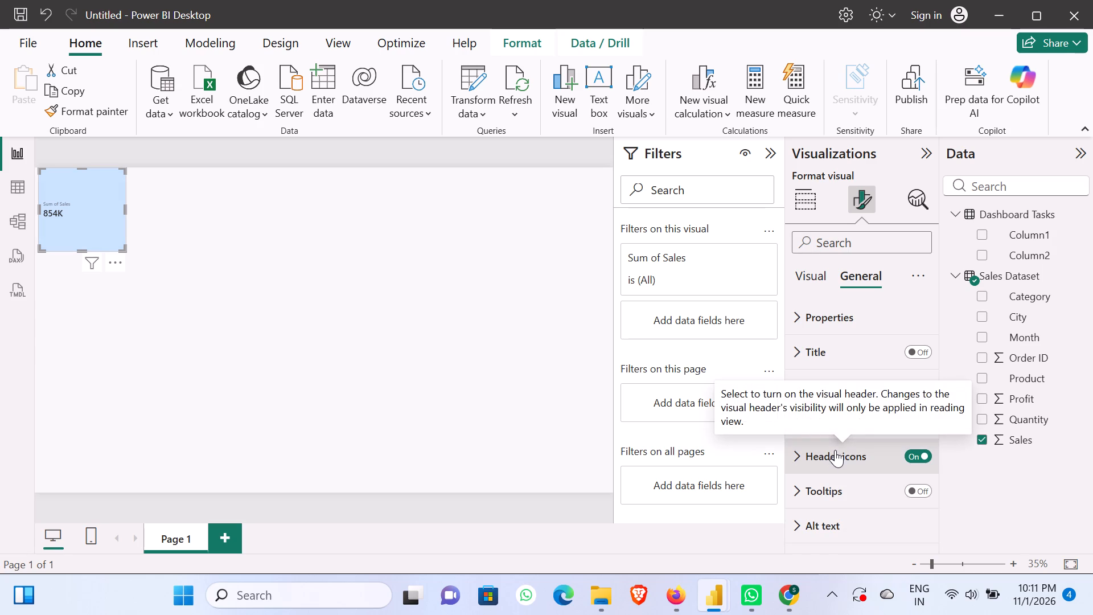
scroll(894, 413, "up", 1)
left_click(825, 276)
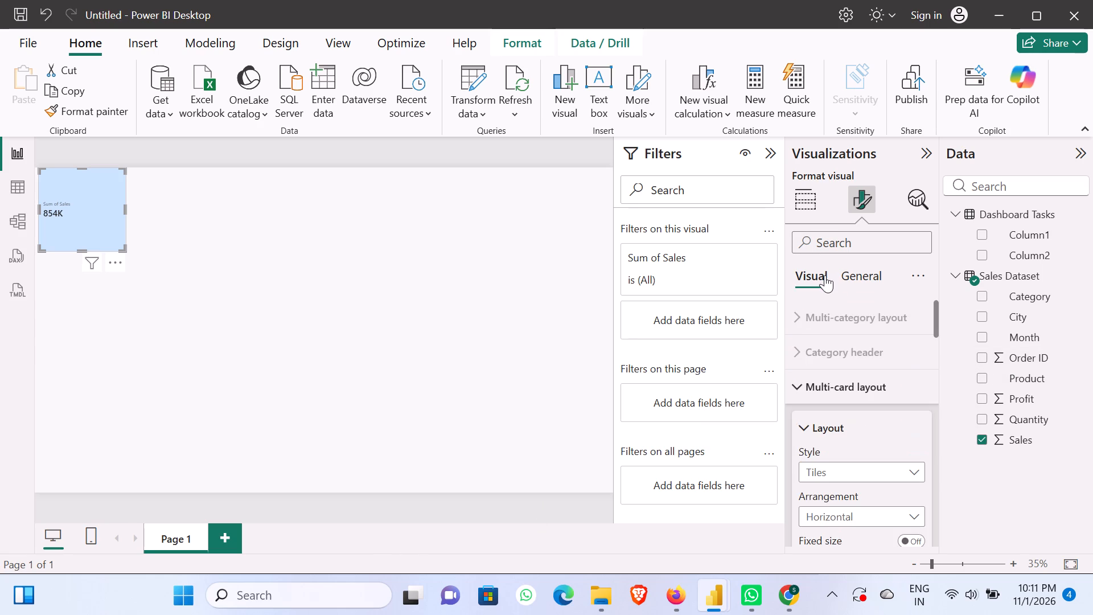
scroll(852, 397, "up", 7)
left_click_drag(939, 323, 932, 313)
left_click_drag(936, 320, 937, 335)
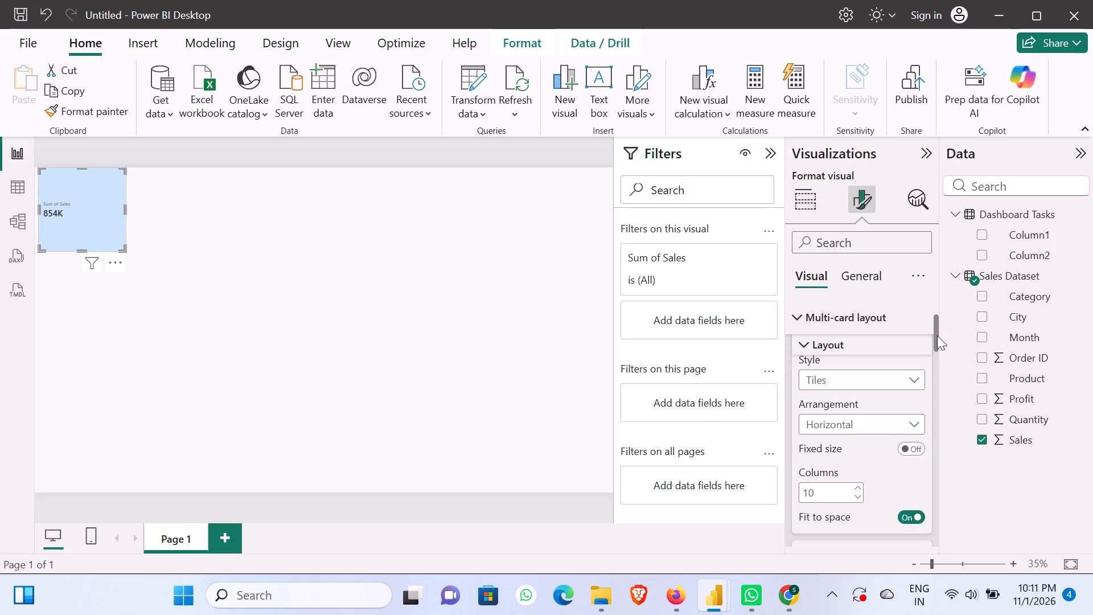
left_click_drag(937, 335, 938, 339)
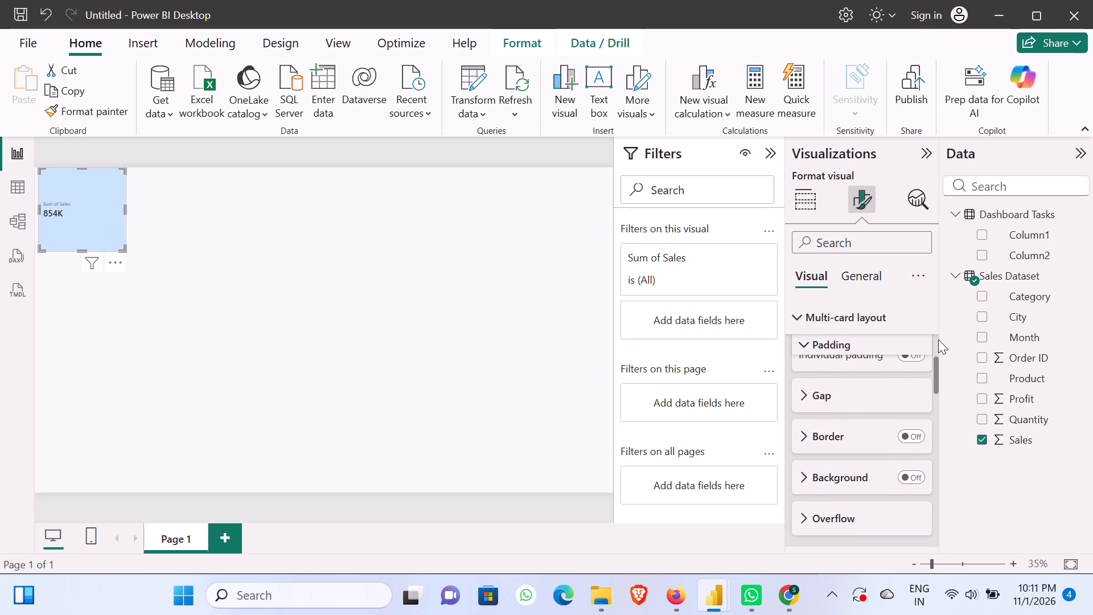
left_click_drag(938, 339, 938, 341)
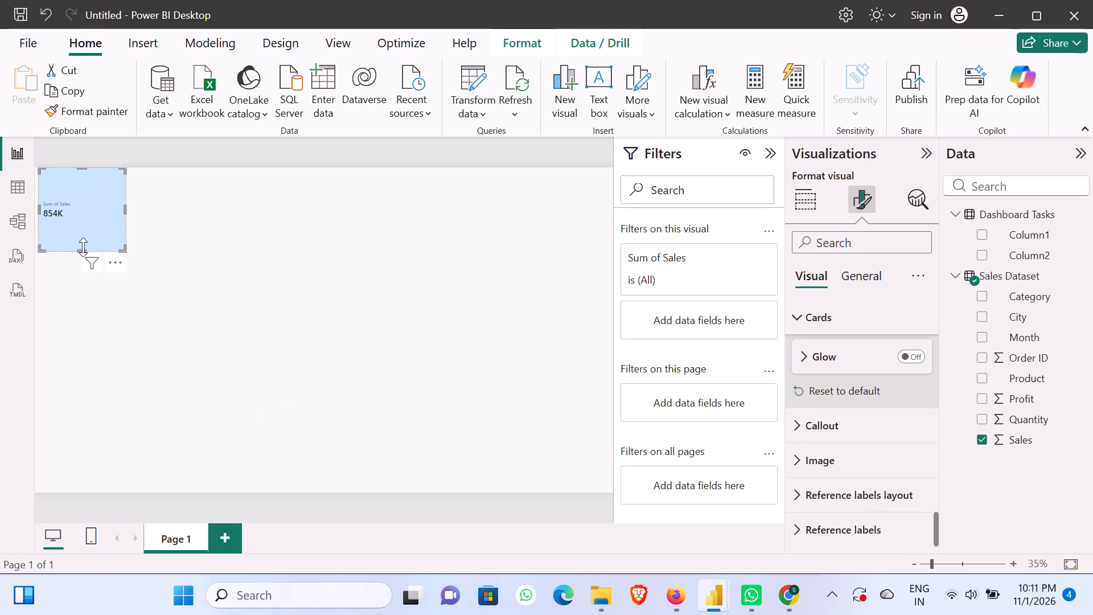
Shrink the Sum of Sales card on the canvas to about half its height and three quarters of its width.
left_click_drag(84, 247, 102, 199)
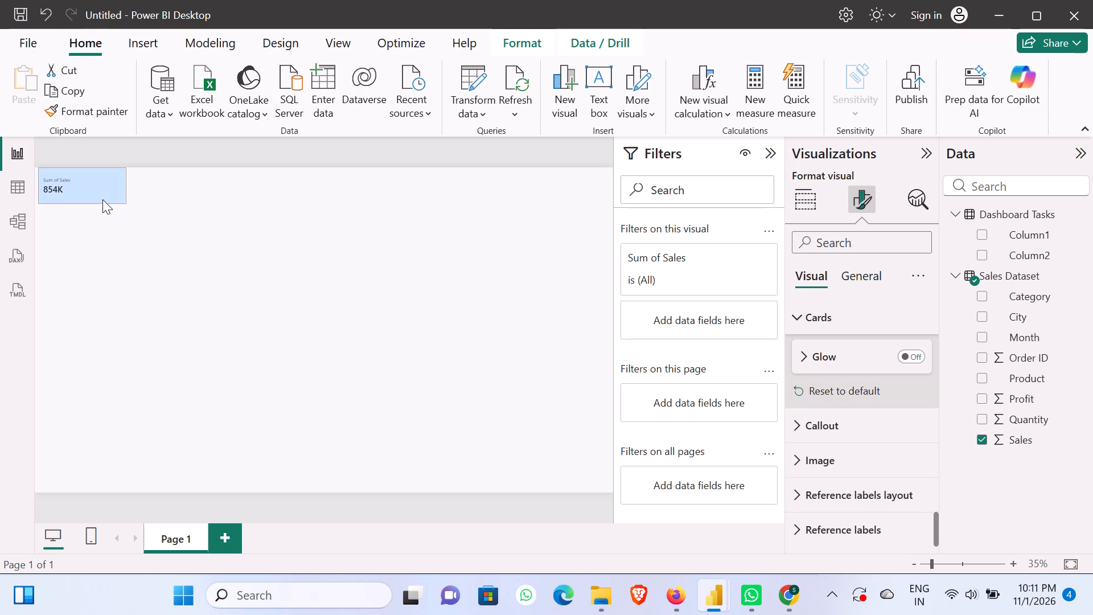
left_click_drag(102, 199, 104, 204)
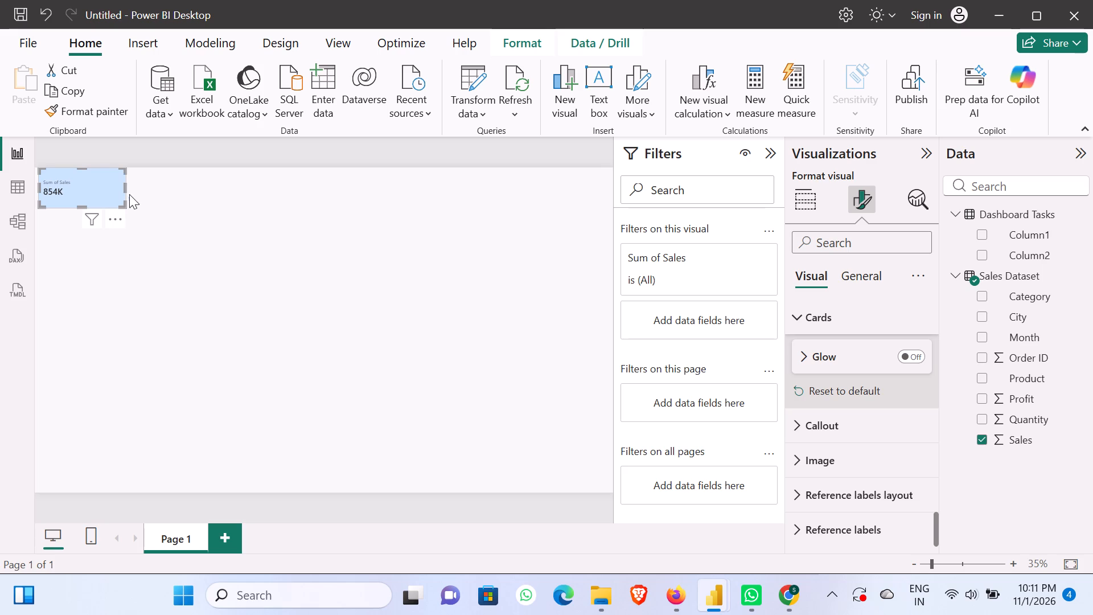
left_click_drag(126, 188, 98, 196)
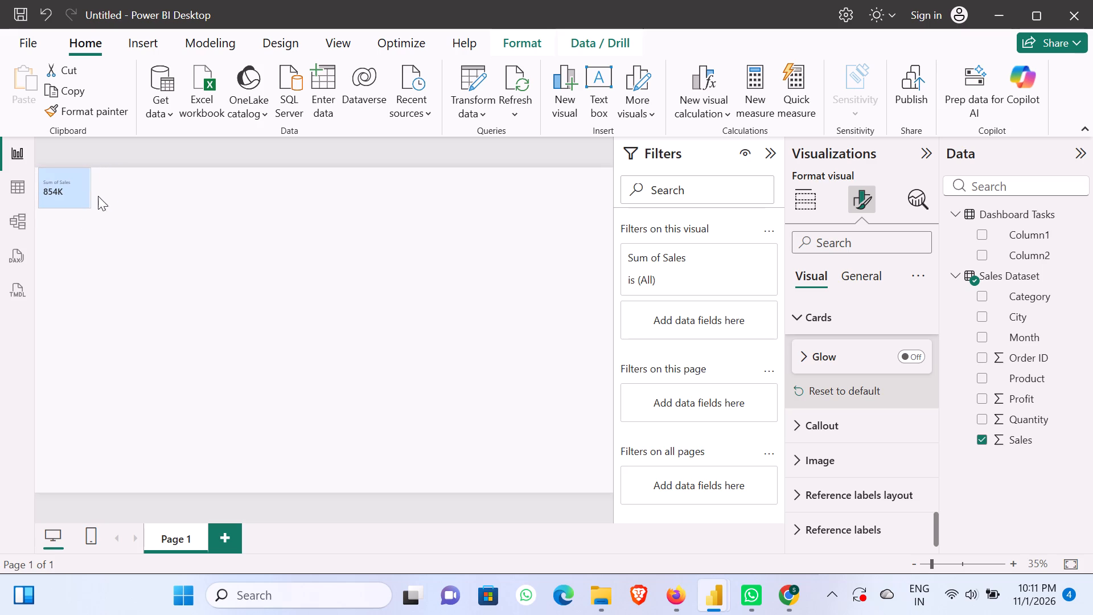
left_click_drag(98, 196, 106, 198)
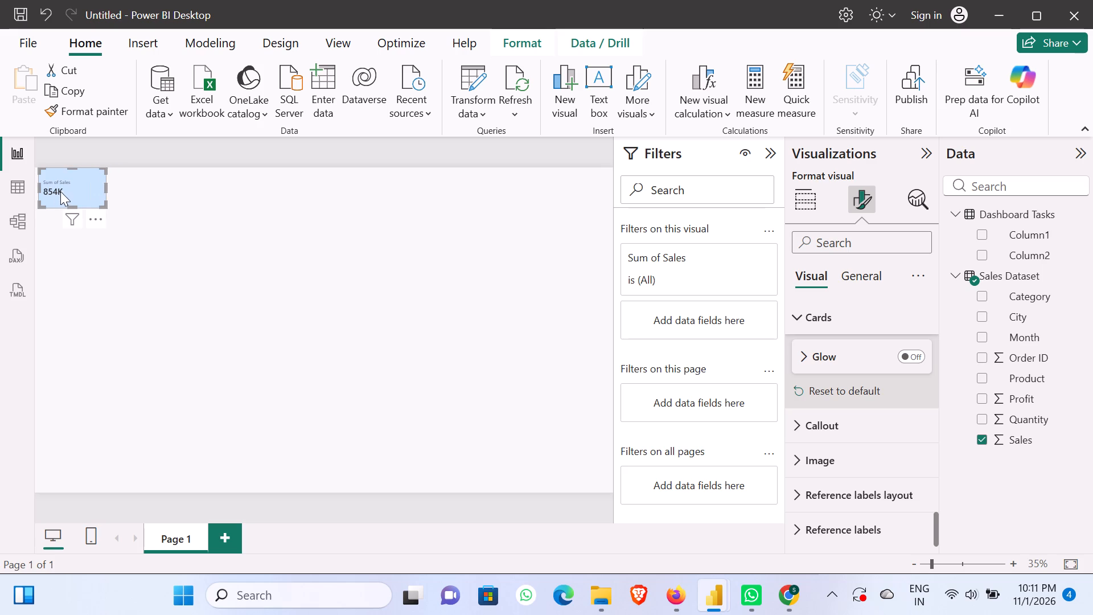
Look through the Sum of Sales card's available commands, data fields and visual formatting categories.
left_click(92, 220)
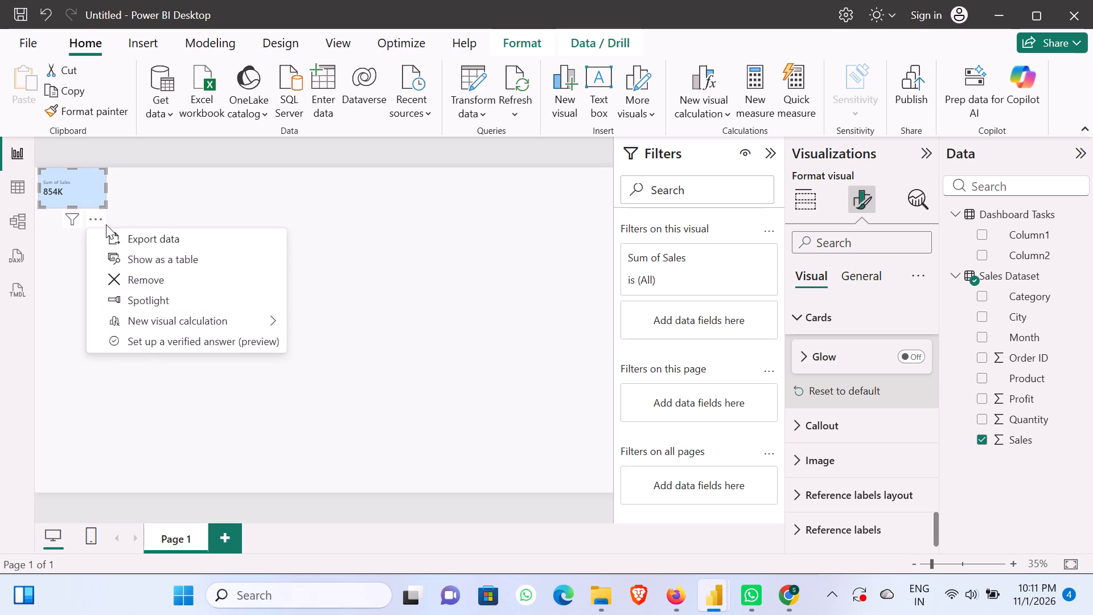
left_click(157, 214)
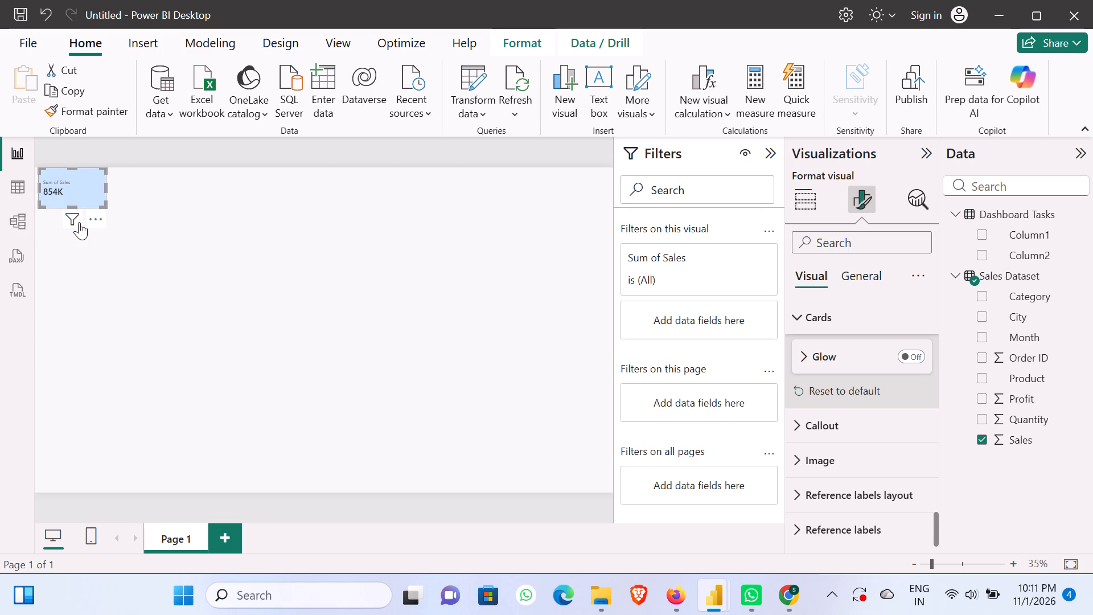
left_click(163, 216)
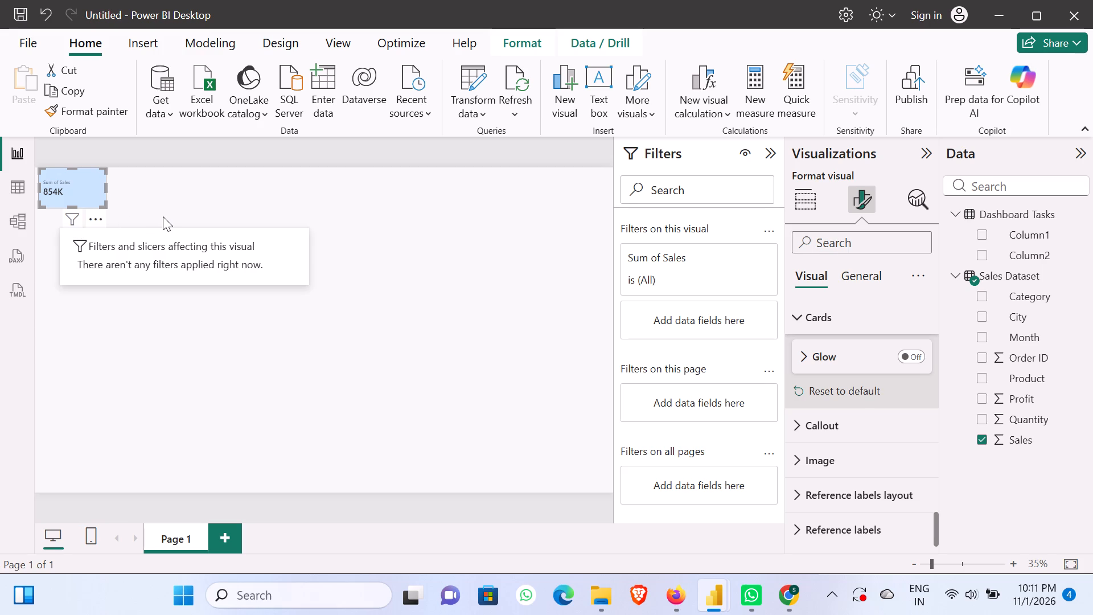
left_click(69, 199)
right_click(71, 187)
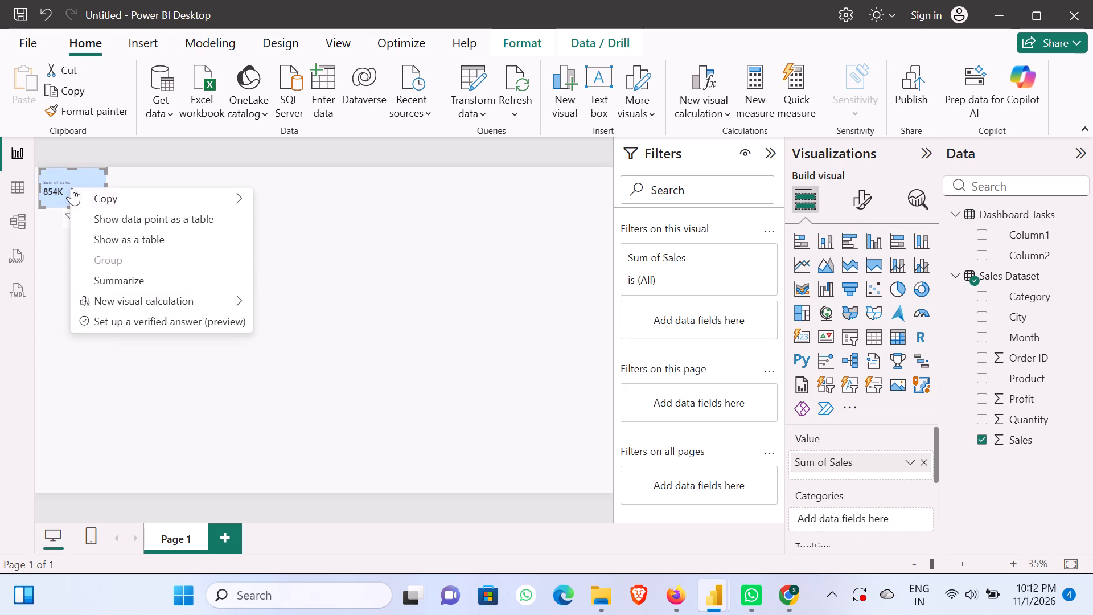
left_click(58, 182)
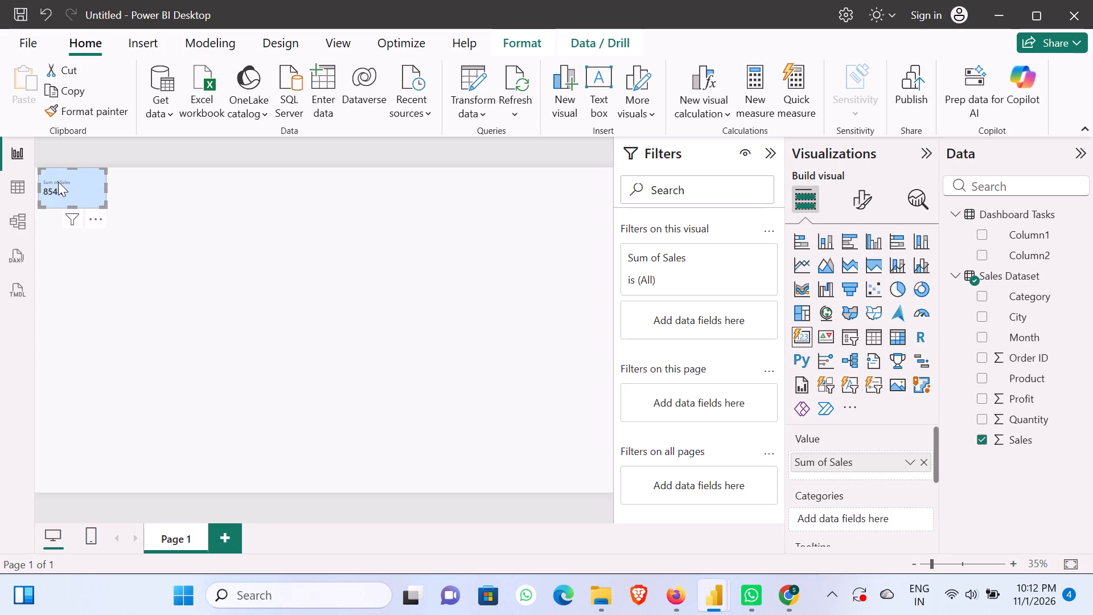
right_click(58, 182)
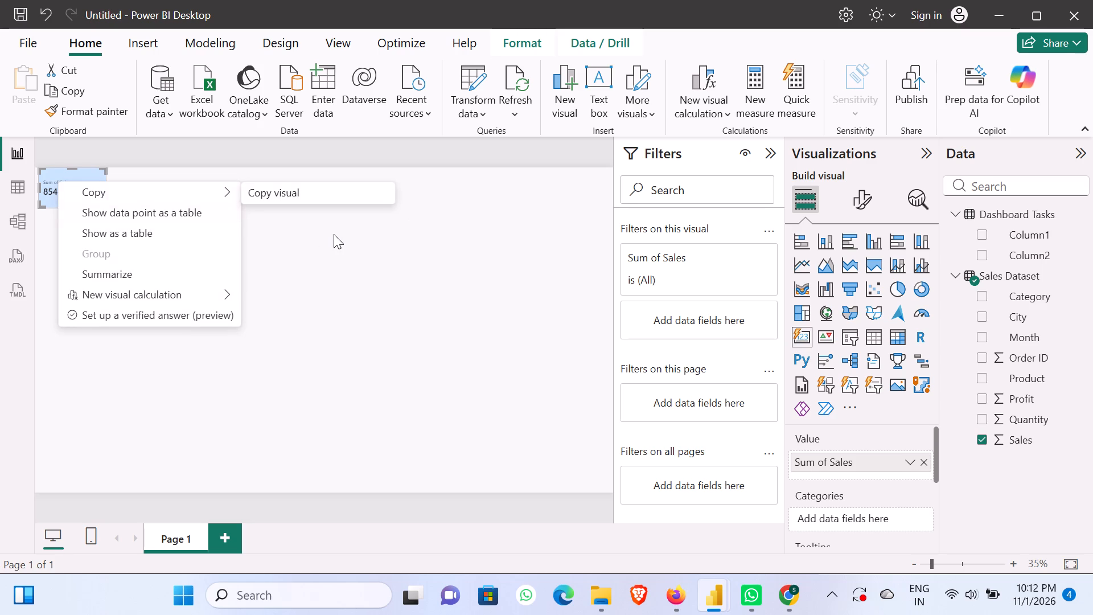
left_click(334, 234)
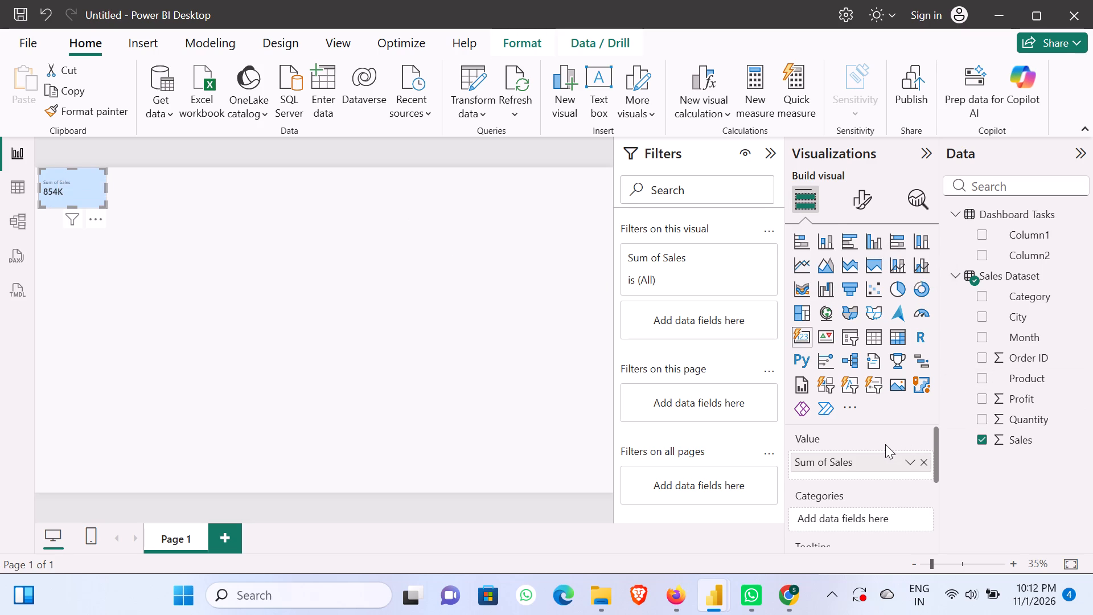
scroll(885, 449, "down", 1)
scroll(885, 448, "up", 1)
left_click(71, 187)
left_click(71, 187)
right_click(71, 187)
right_click(71, 187)
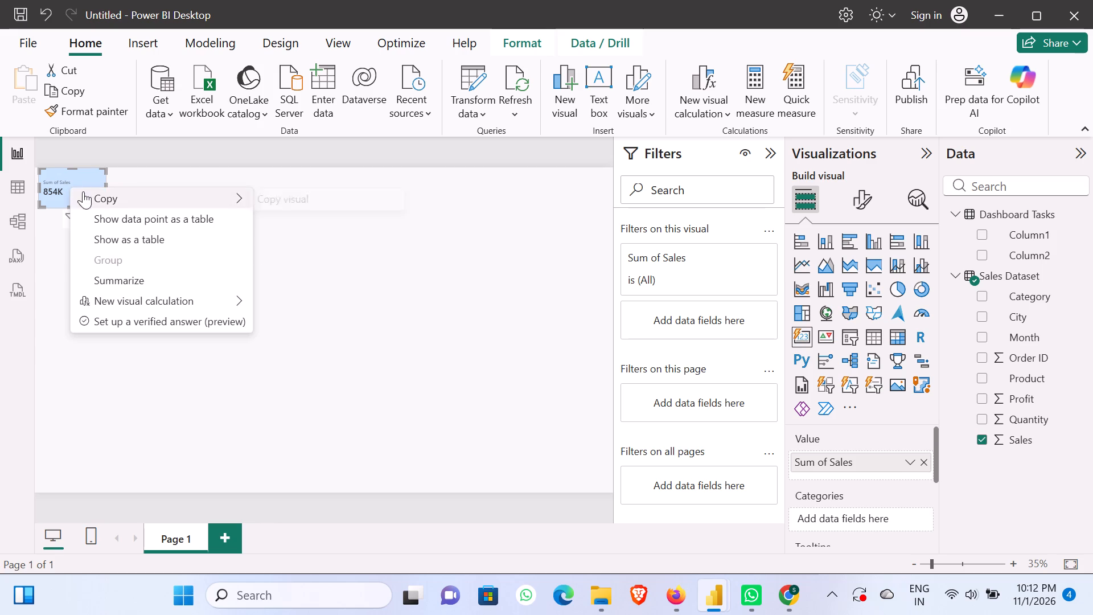
left_click(322, 255)
left_click(868, 208)
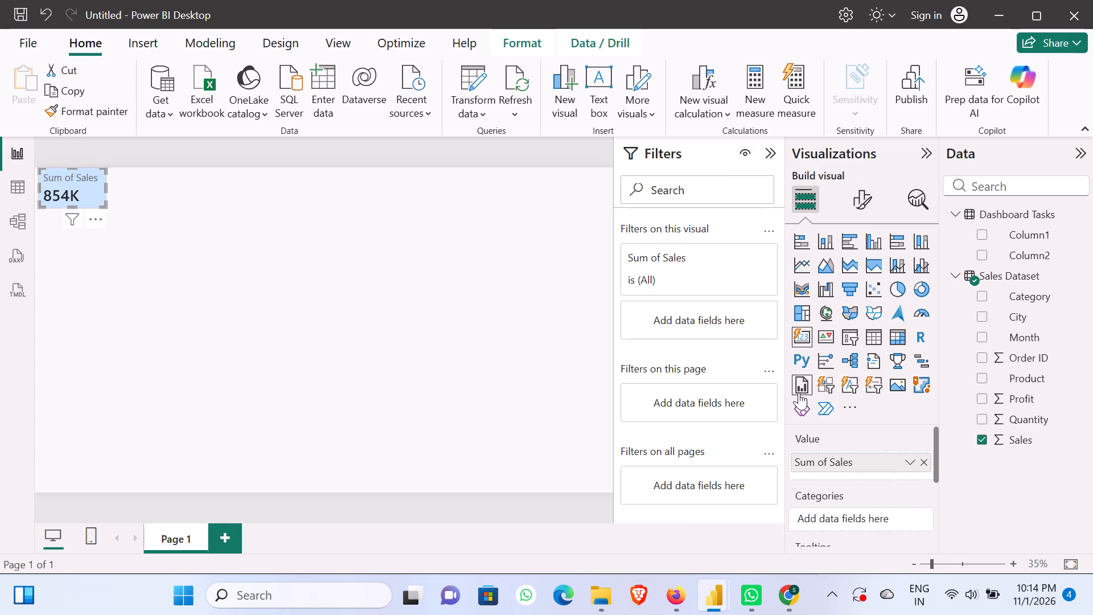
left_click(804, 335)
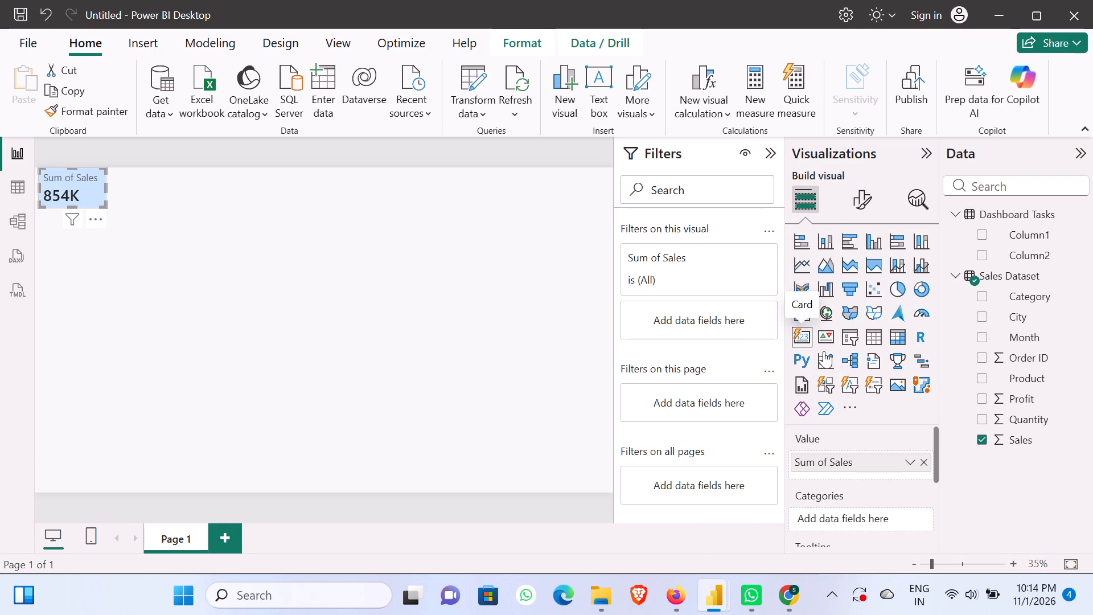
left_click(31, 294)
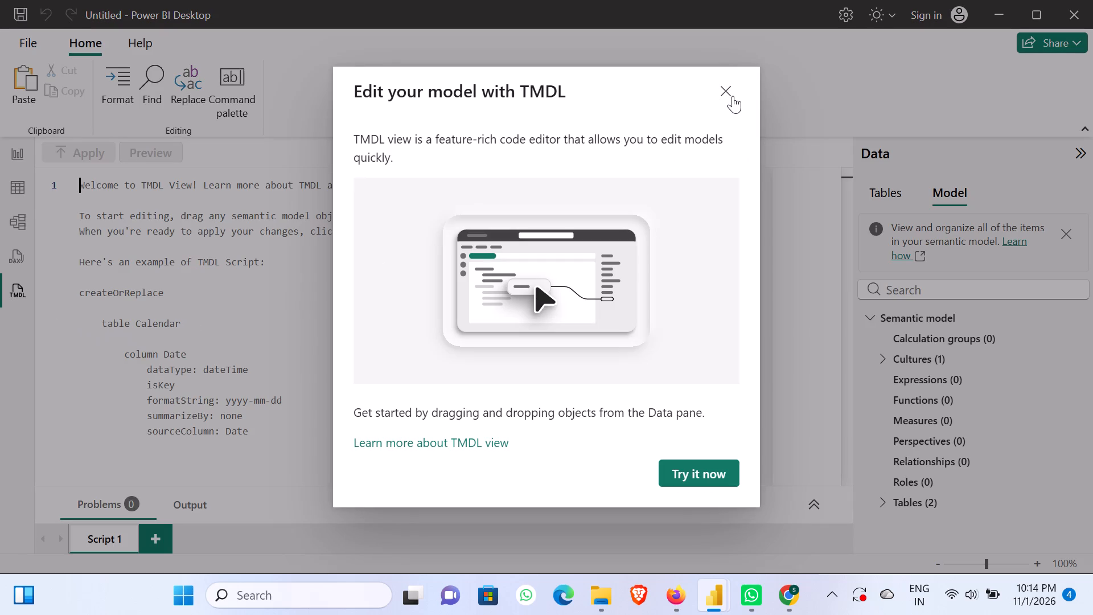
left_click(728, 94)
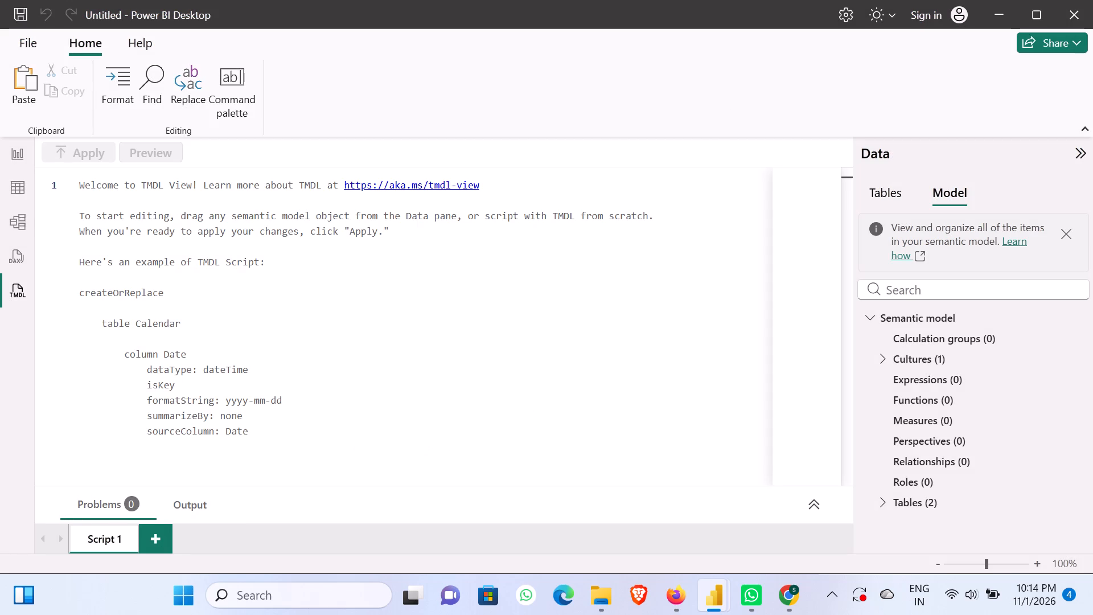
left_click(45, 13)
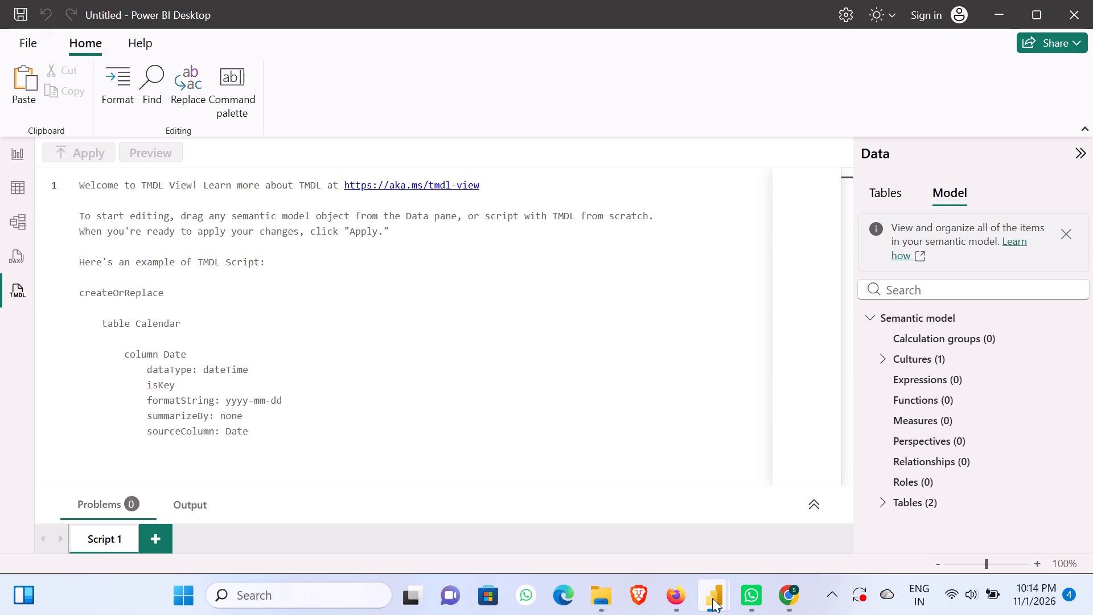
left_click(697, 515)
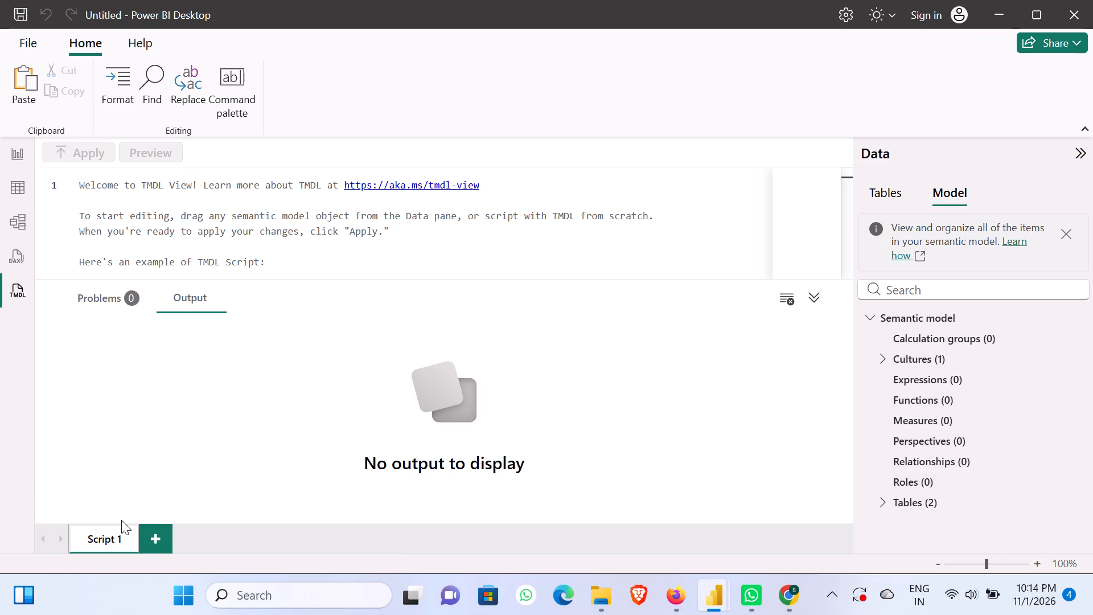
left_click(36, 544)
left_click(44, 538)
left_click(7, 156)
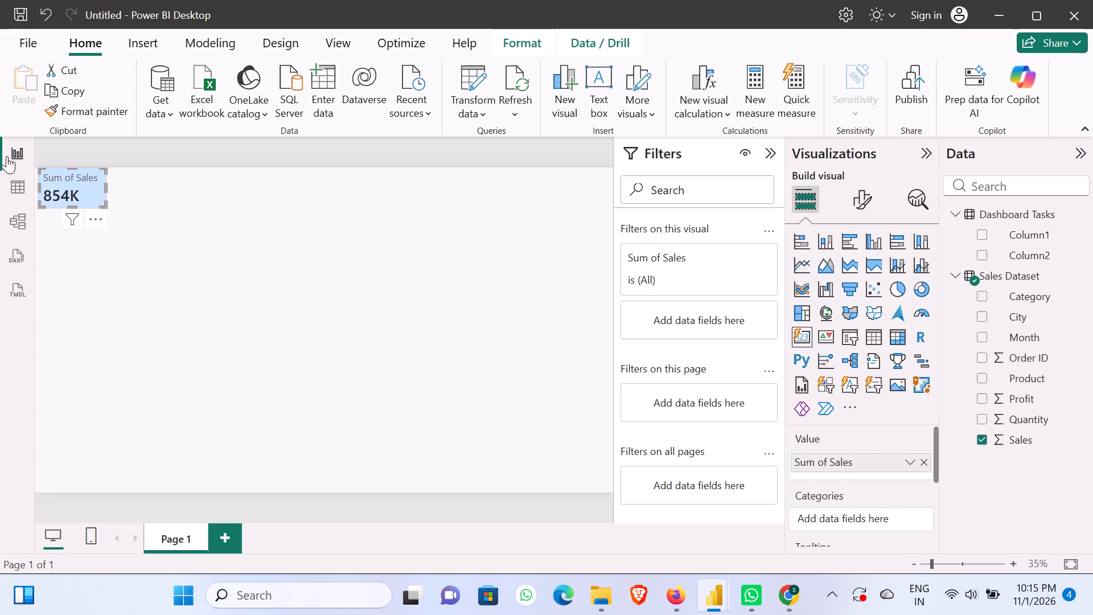
Add a new card visual beside the Sum of Sales card and set its value to the Profit field.
left_click(198, 290)
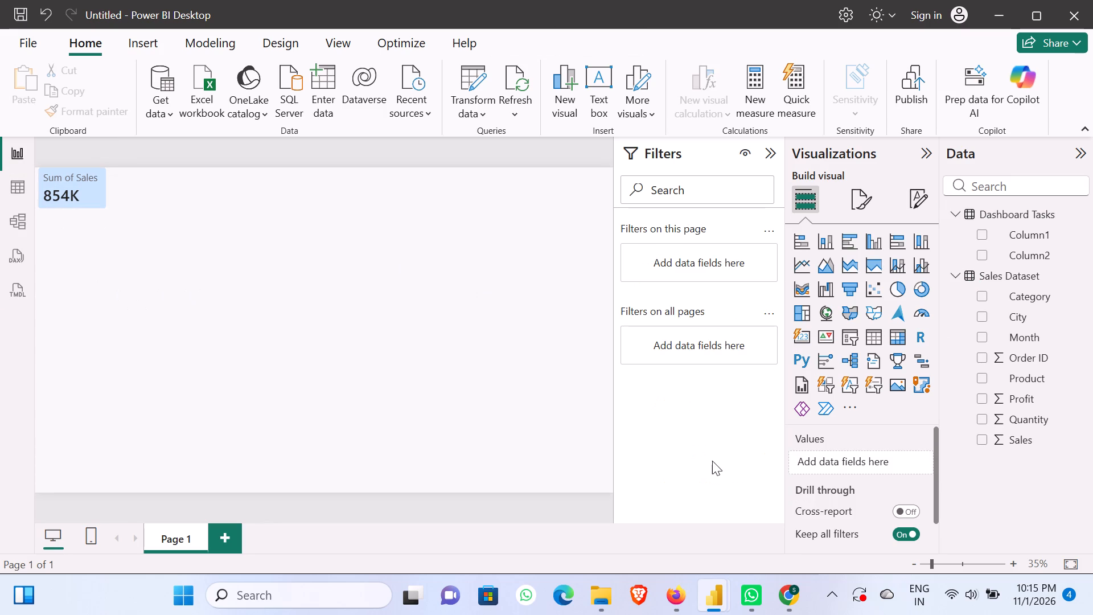
left_click(801, 335)
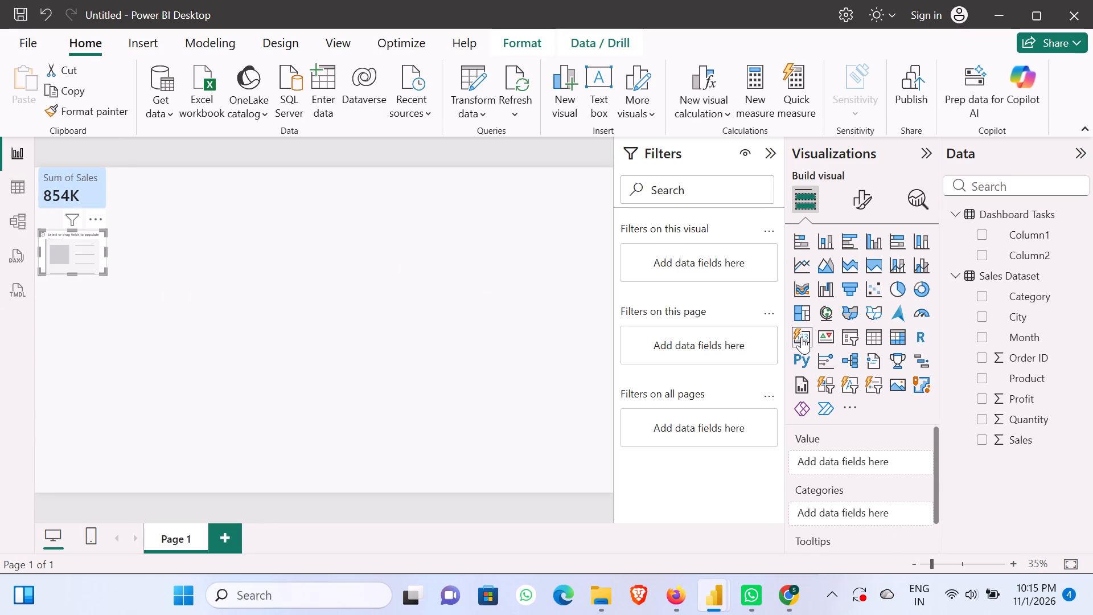
left_click_drag(91, 253, 150, 251)
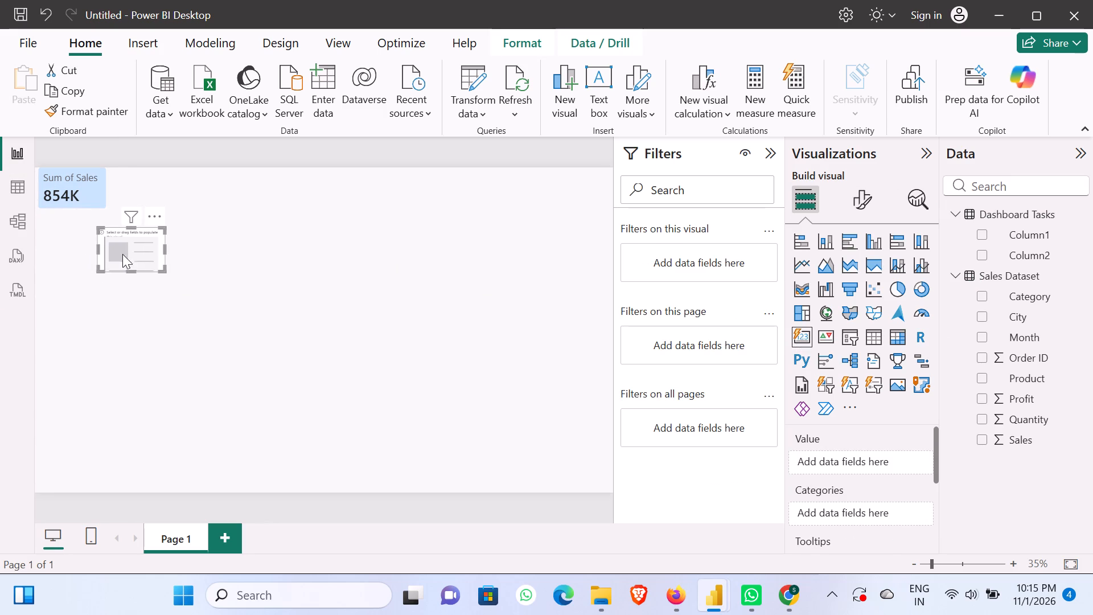
left_click_drag(129, 256, 158, 203)
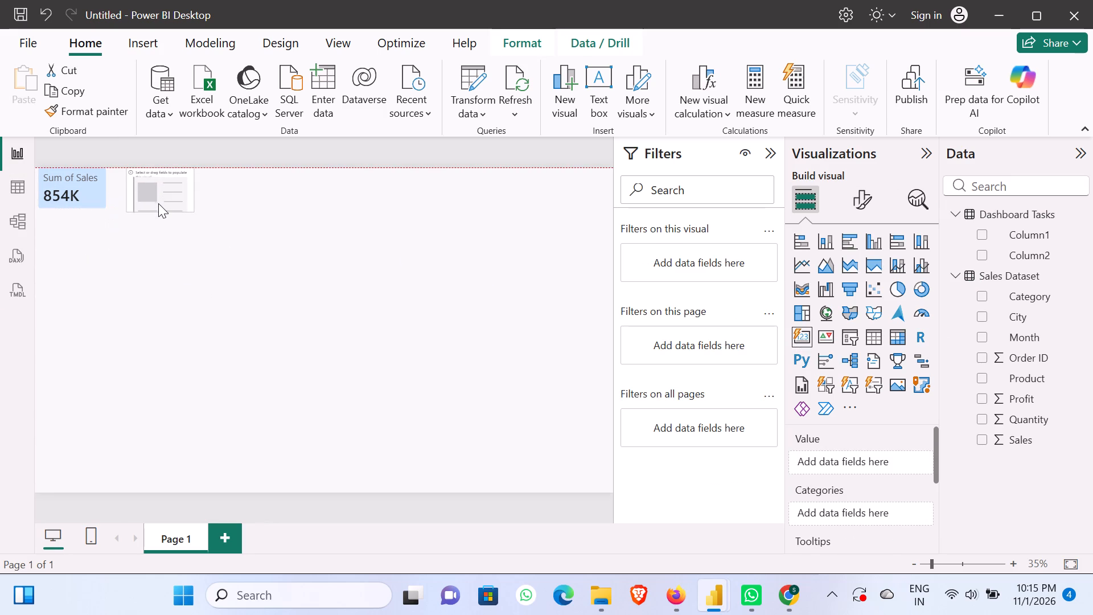
left_click_drag(158, 203, 153, 199)
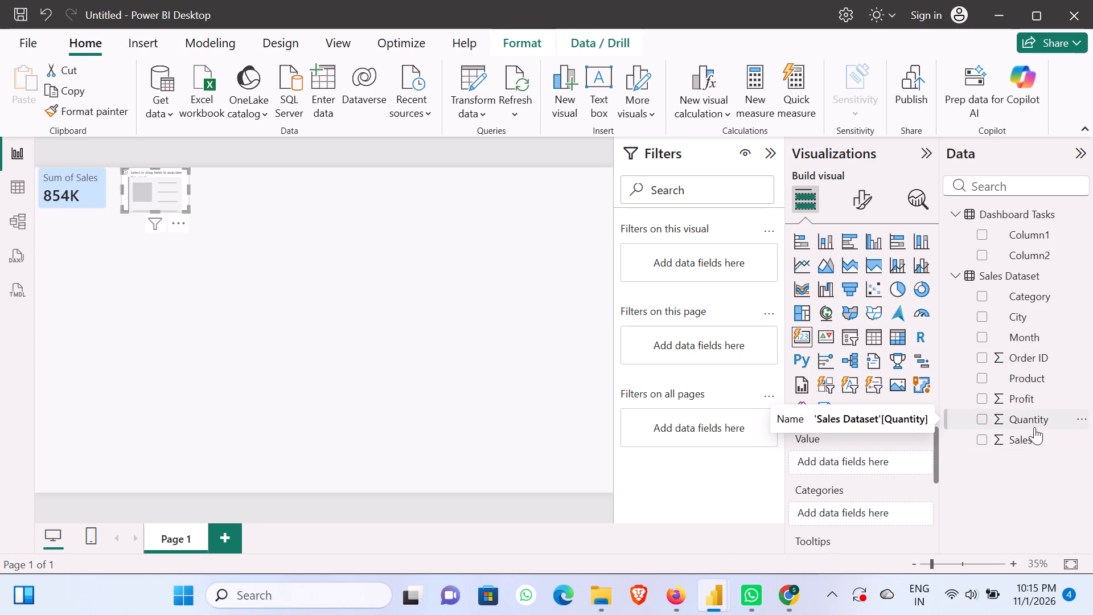
left_click_drag(1018, 393, 894, 456)
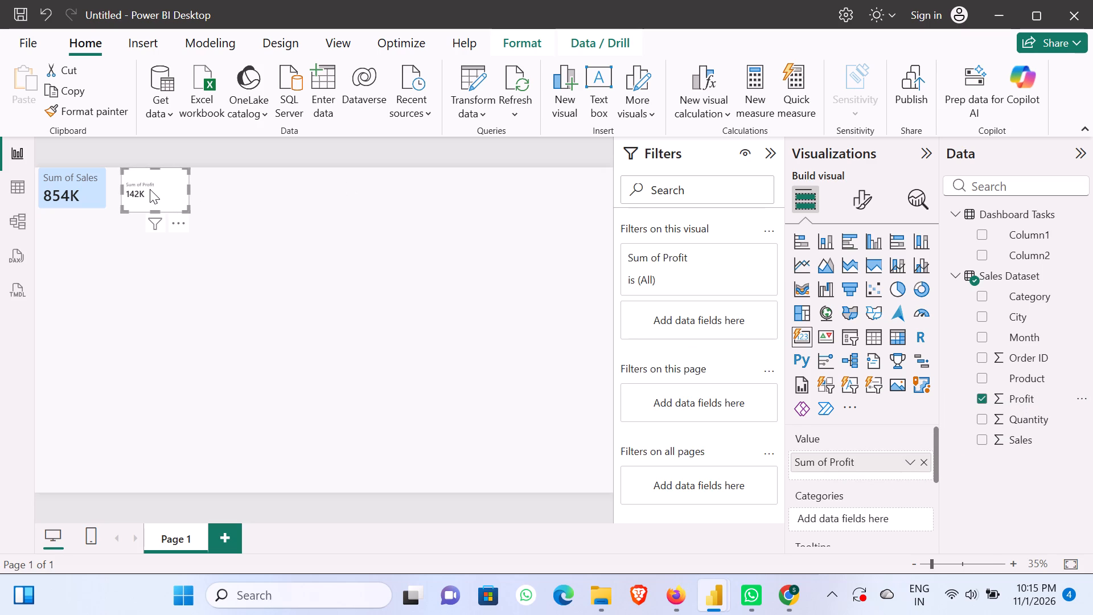
Examine the Sum of Profit card's Callout formatting options.
left_click(867, 206)
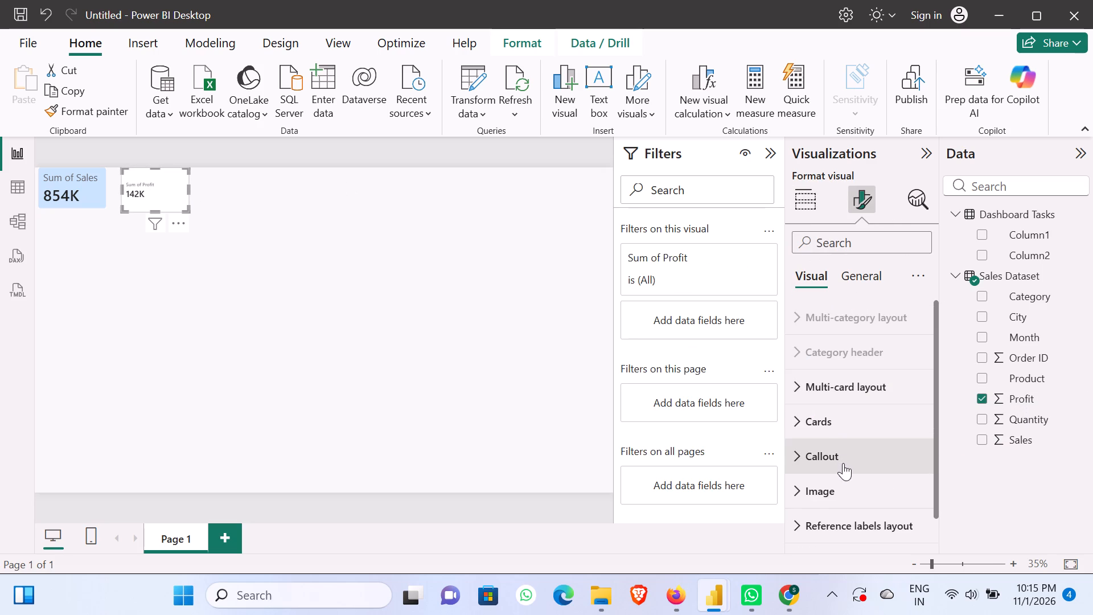
left_click(844, 463)
scroll(855, 470, "down", 1)
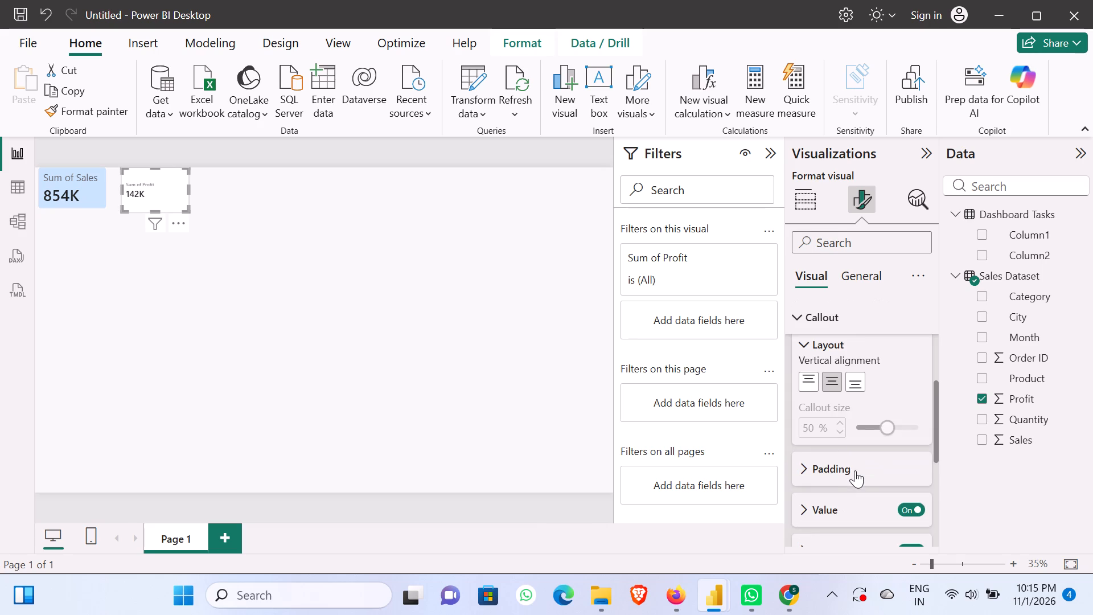
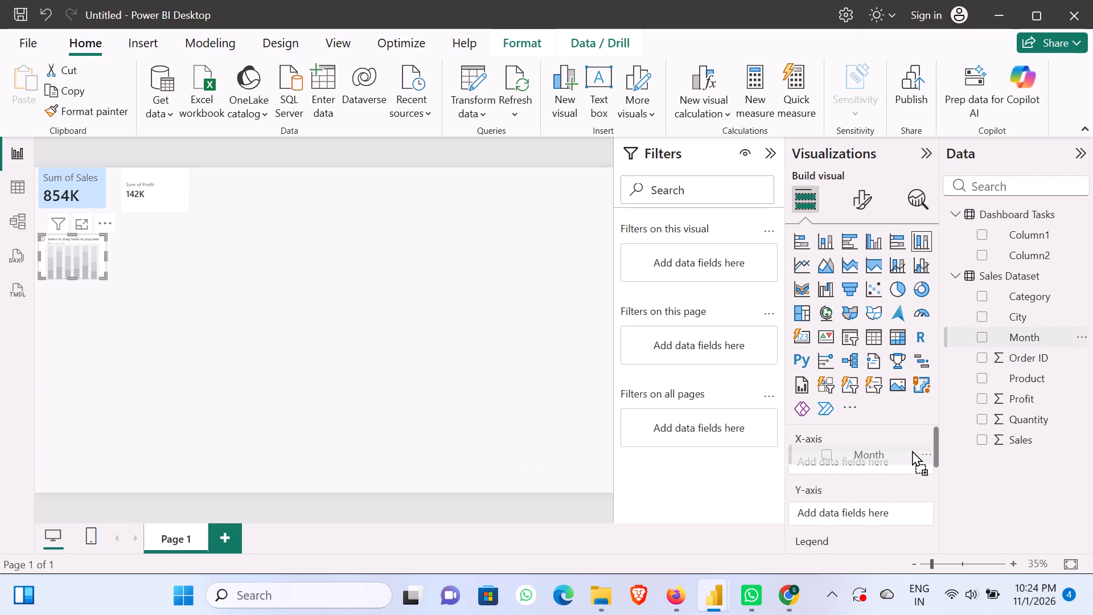
left_click_drag(912, 450, 914, 508)
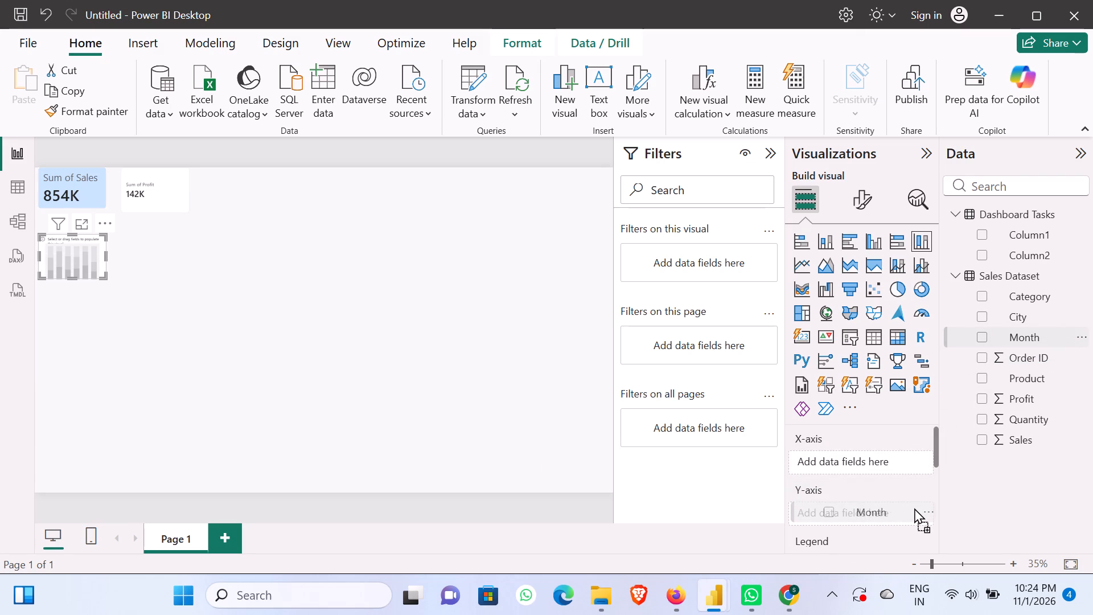
left_click_drag(914, 508, 914, 501)
left_click_drag(914, 501, 909, 466)
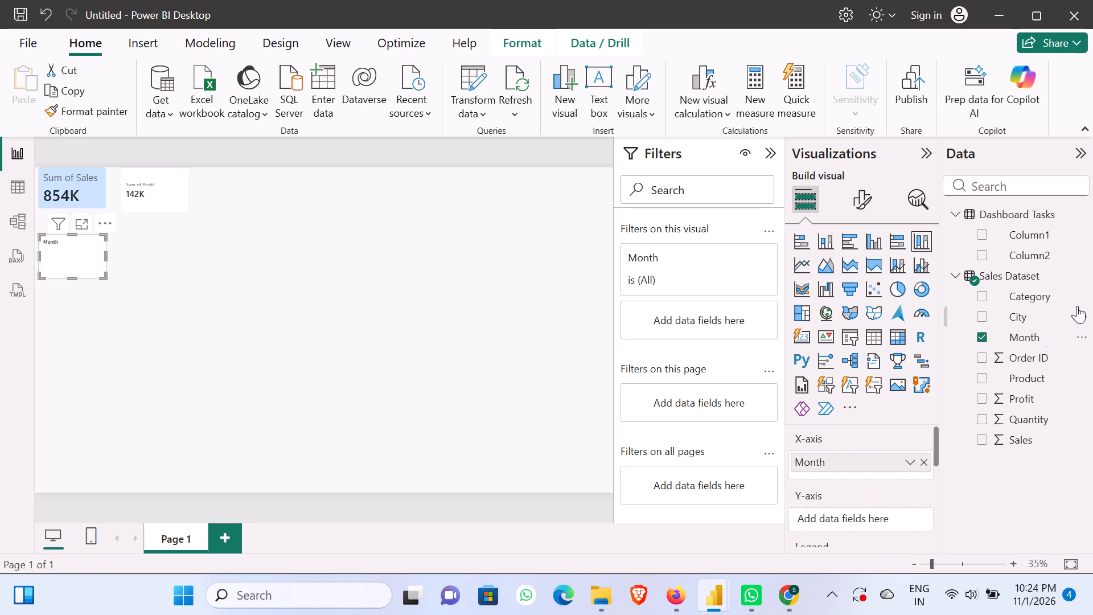
left_click_drag(999, 437, 985, 471)
left_click_drag(985, 471, 854, 515)
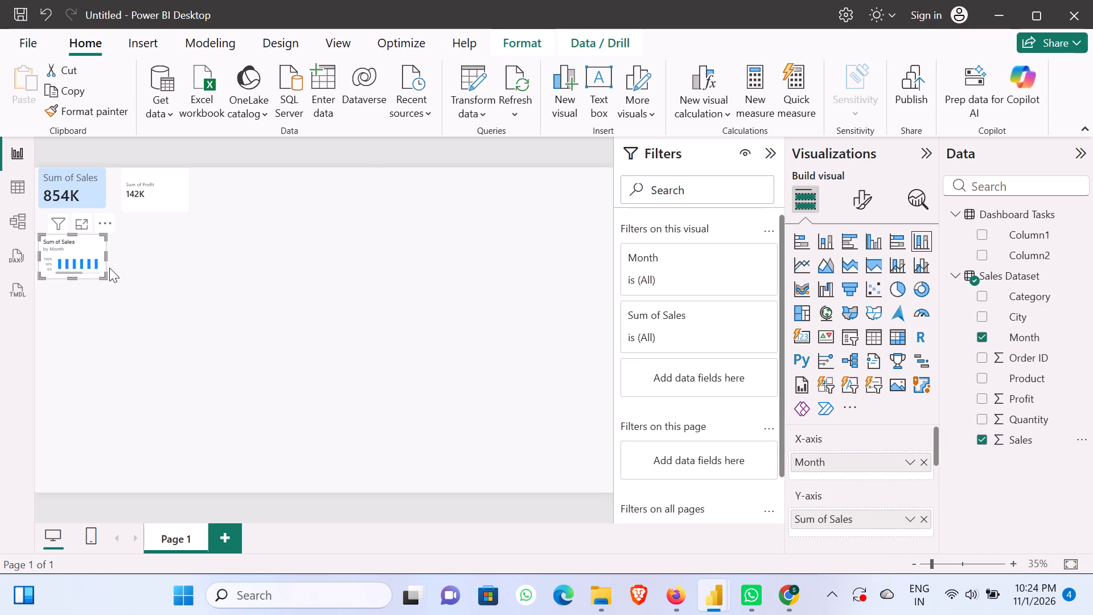
Resize the Sum of Sales by Month chart to span both cards' width, extend it downward, and lower its upper edge slightly.
left_click_drag(107, 260, 188, 283)
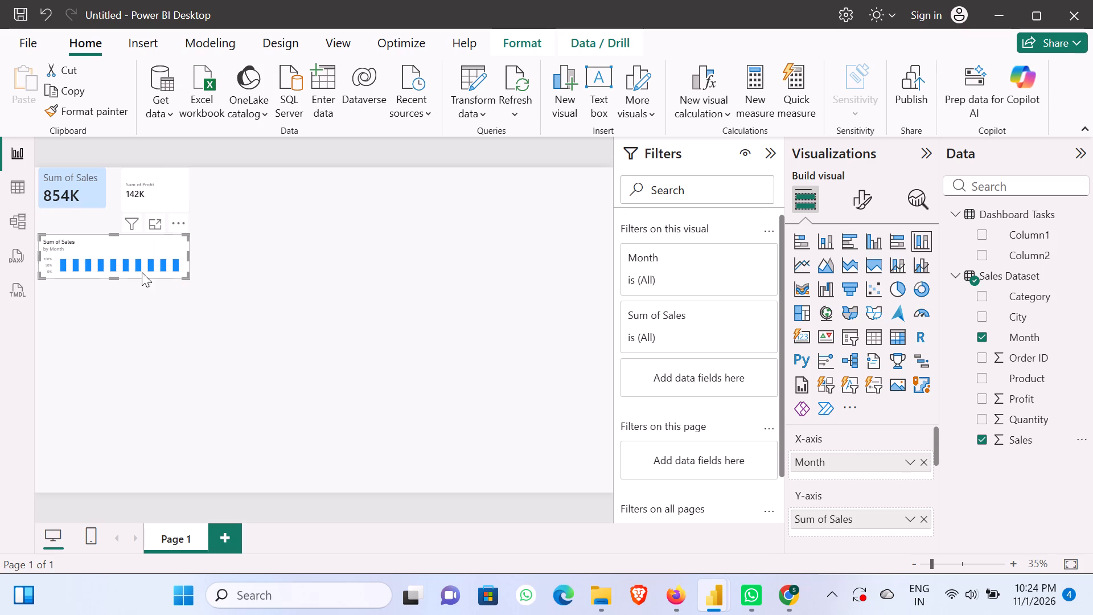
left_click_drag(113, 278, 125, 379)
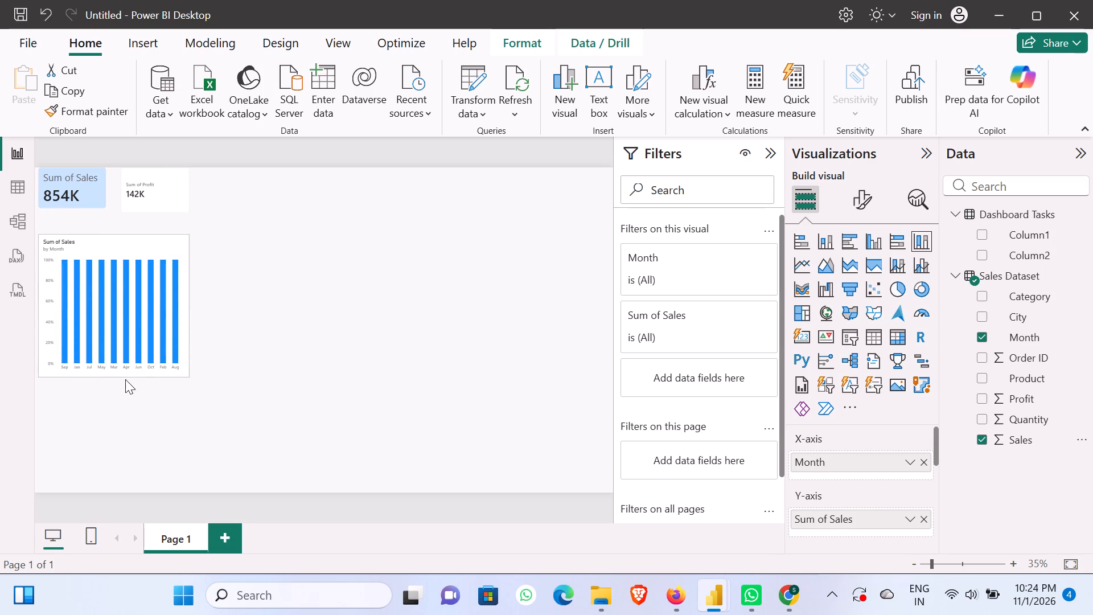
left_click_drag(125, 379, 123, 375)
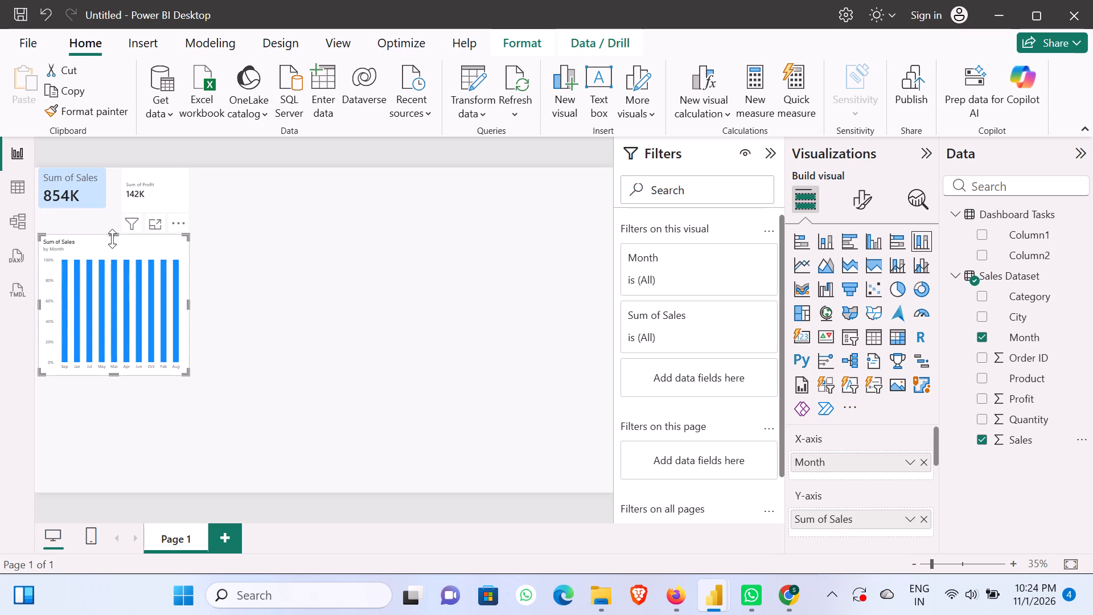
left_click_drag(116, 236, 126, 249)
Select all months in the column chart's basic Month filter.
left_click(127, 235)
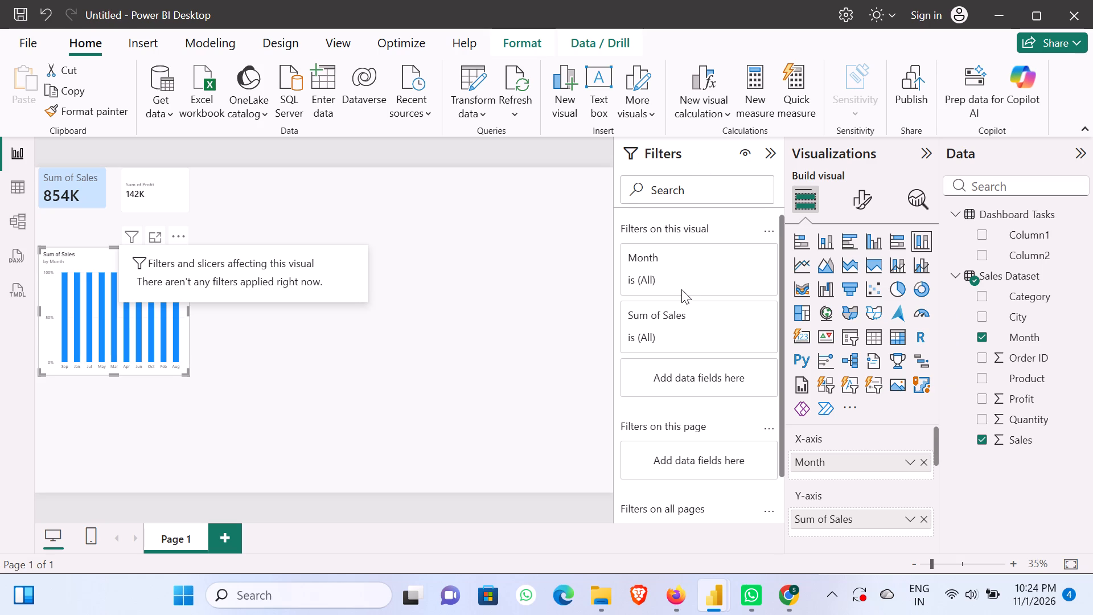
left_click(641, 274)
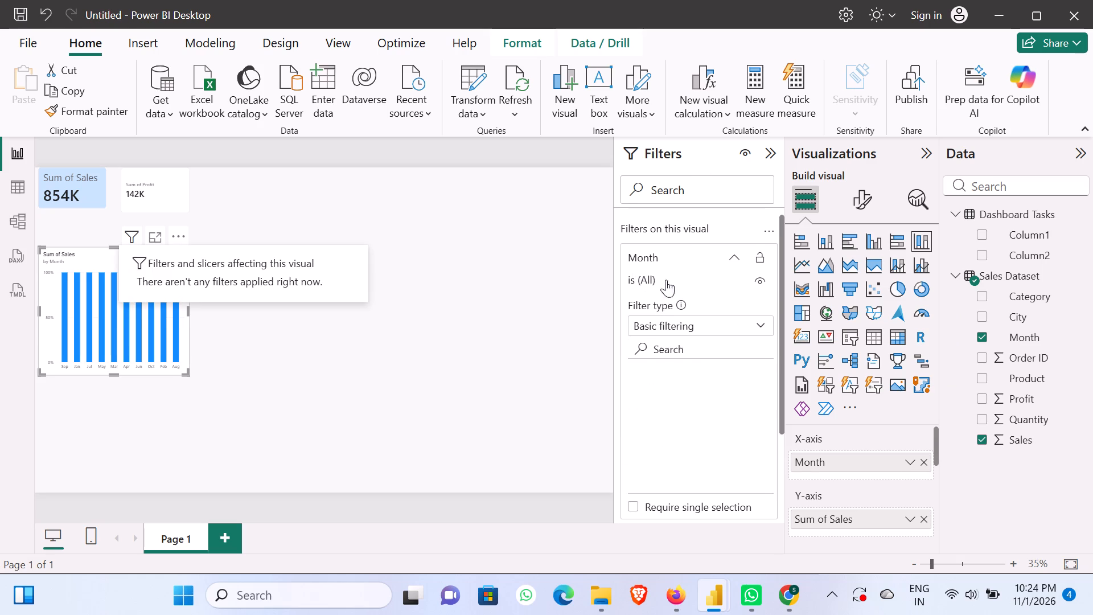
scroll(668, 393, "down", 1)
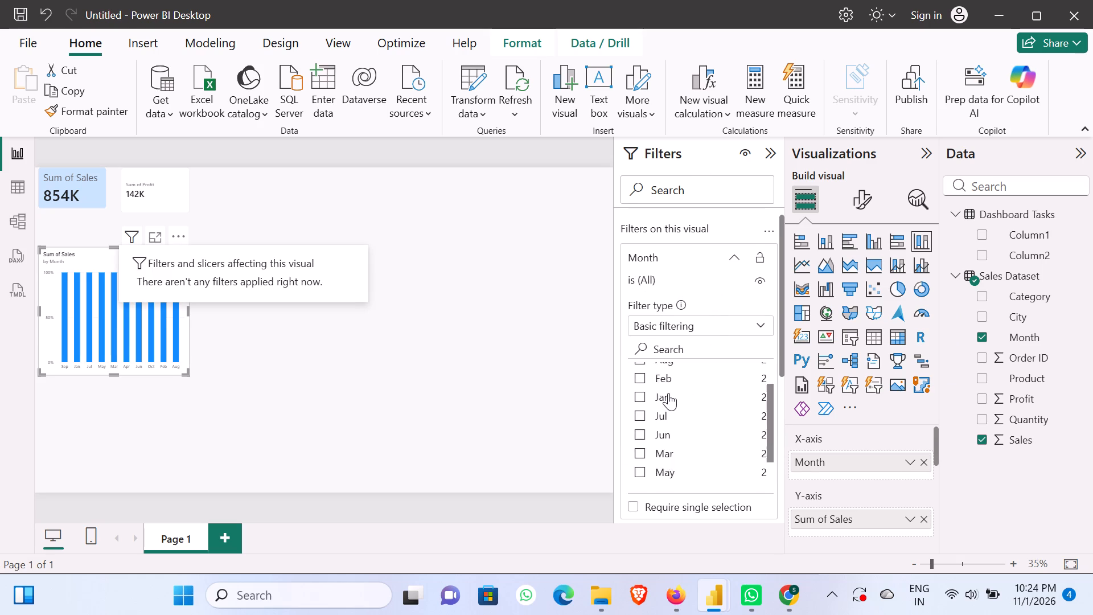
scroll(668, 393, "up", 1)
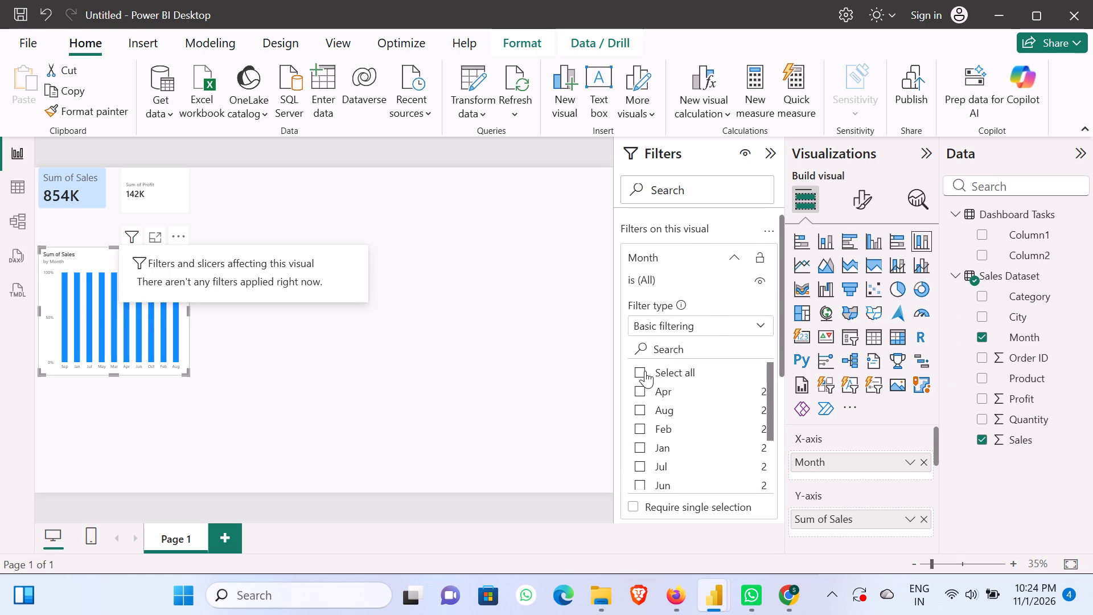
left_click(645, 371)
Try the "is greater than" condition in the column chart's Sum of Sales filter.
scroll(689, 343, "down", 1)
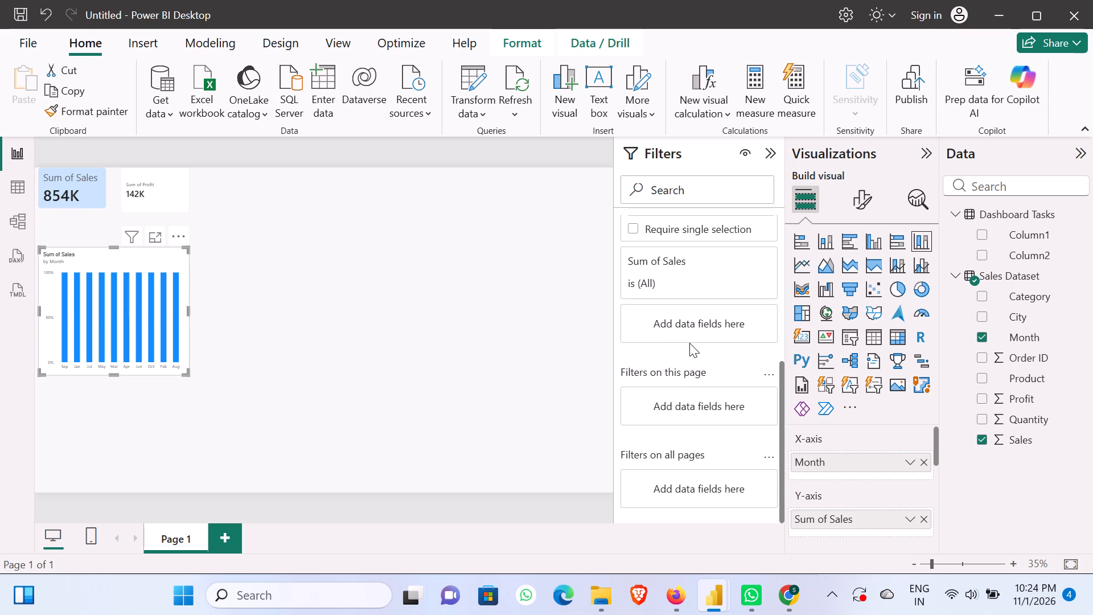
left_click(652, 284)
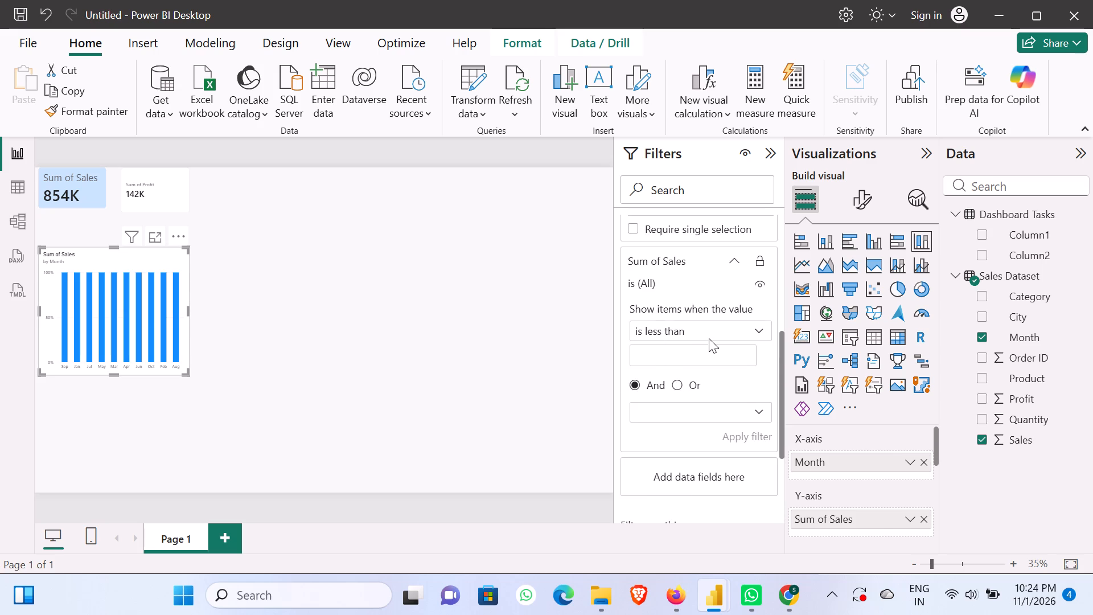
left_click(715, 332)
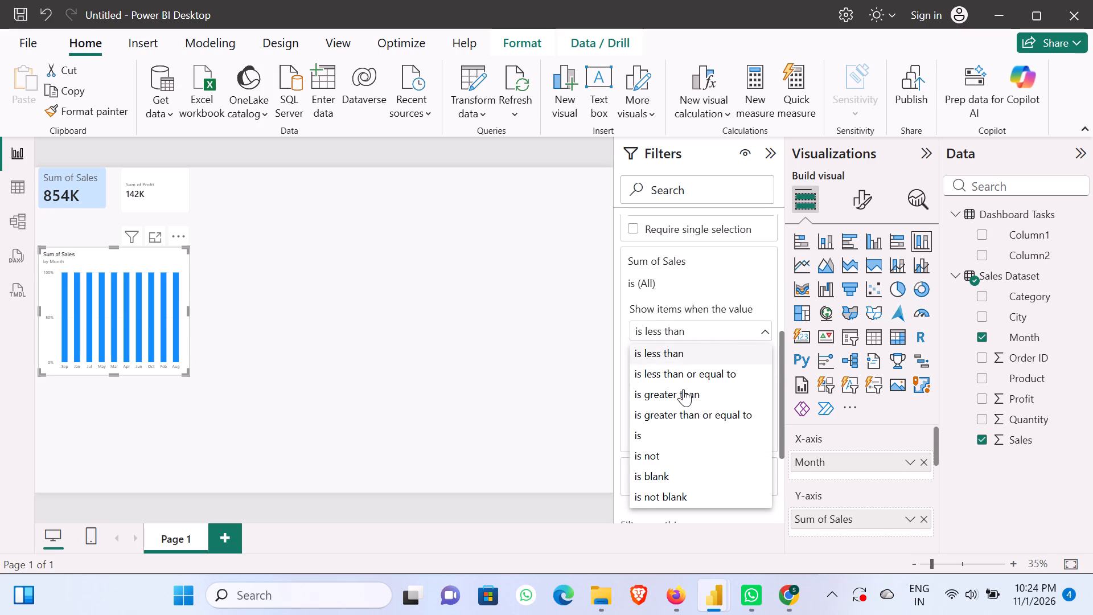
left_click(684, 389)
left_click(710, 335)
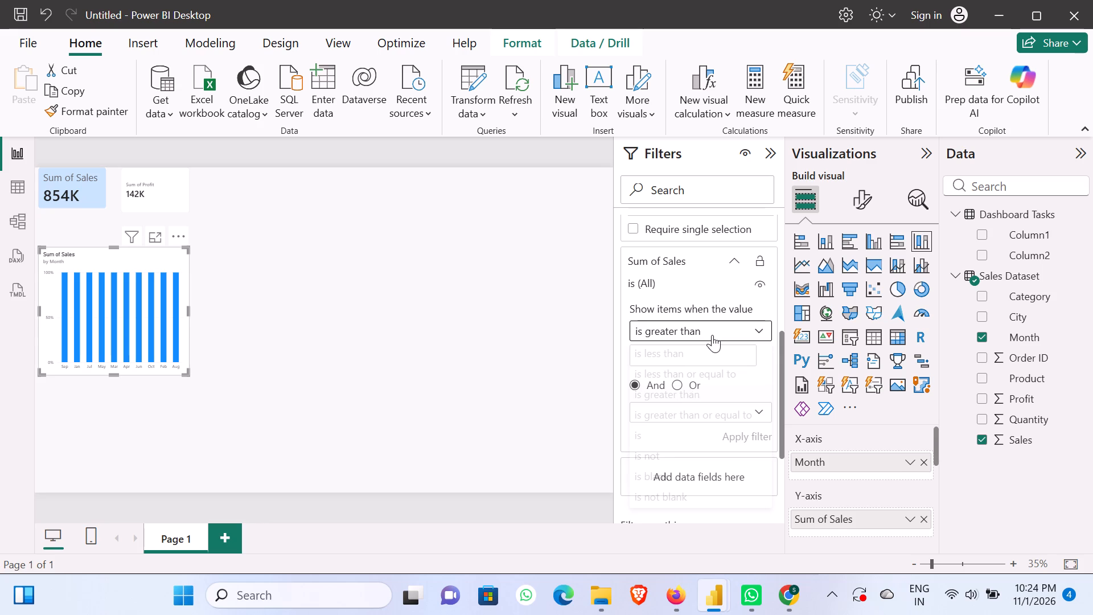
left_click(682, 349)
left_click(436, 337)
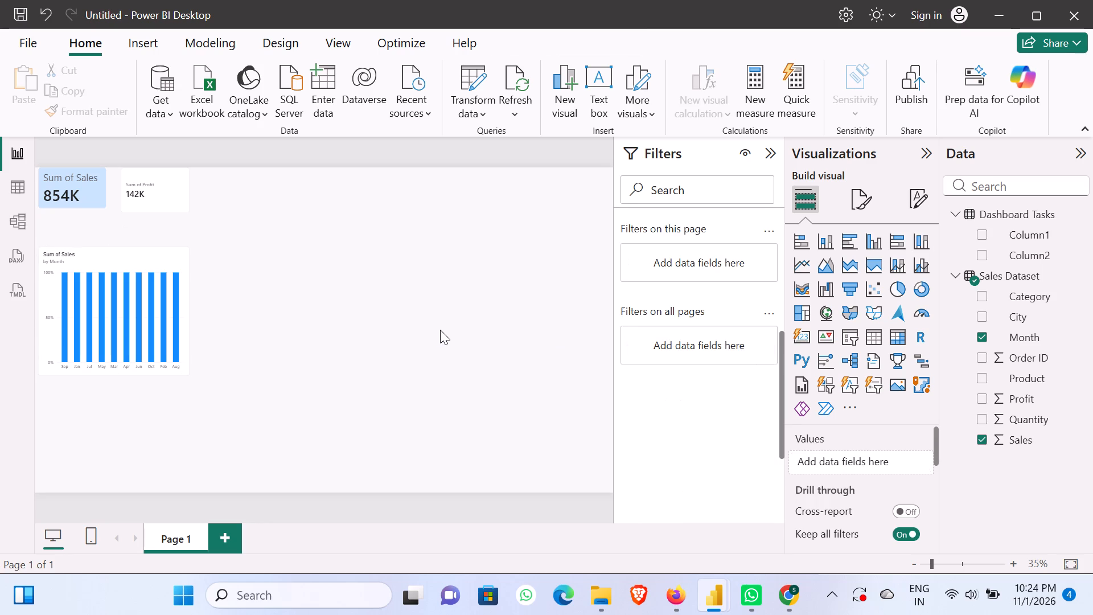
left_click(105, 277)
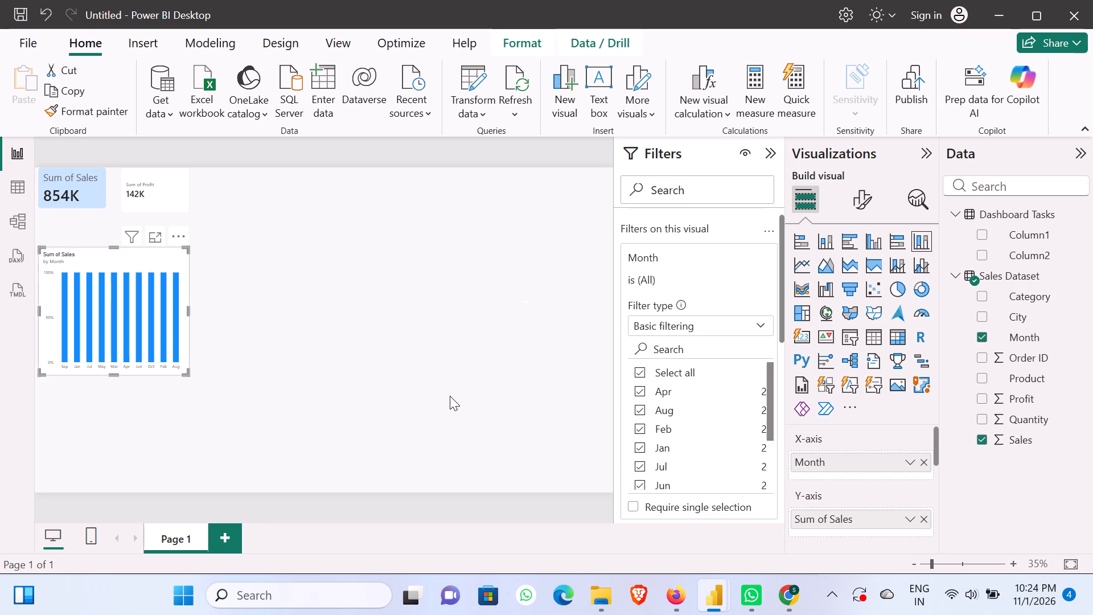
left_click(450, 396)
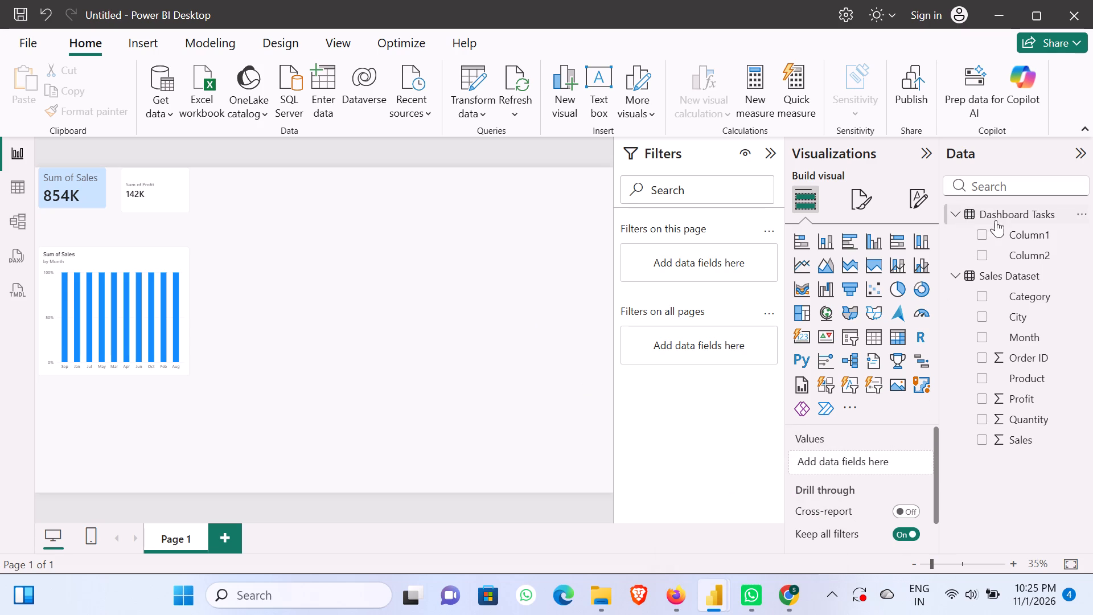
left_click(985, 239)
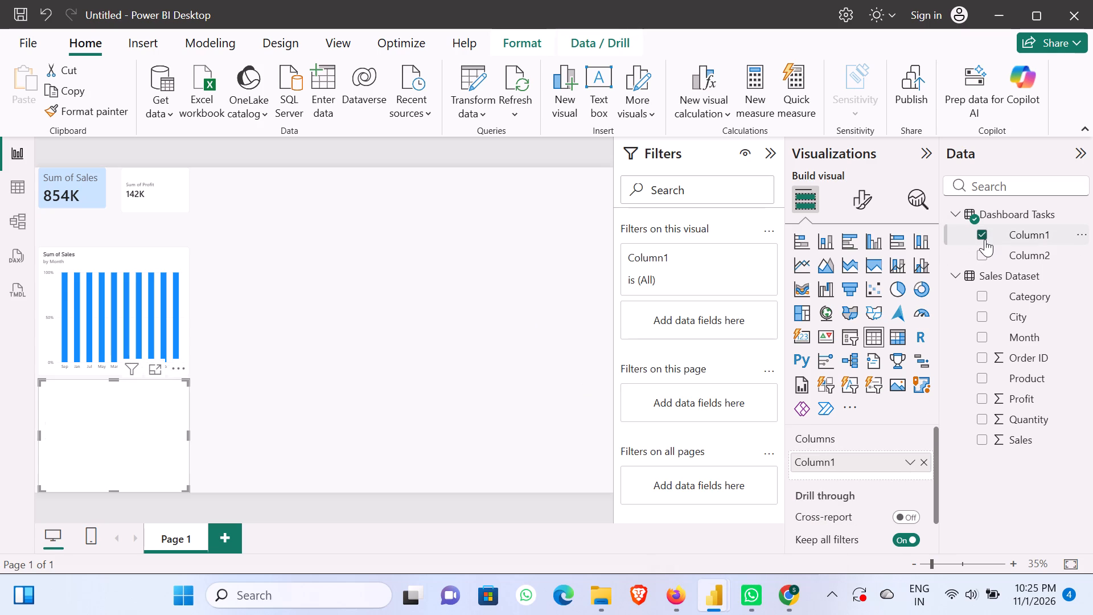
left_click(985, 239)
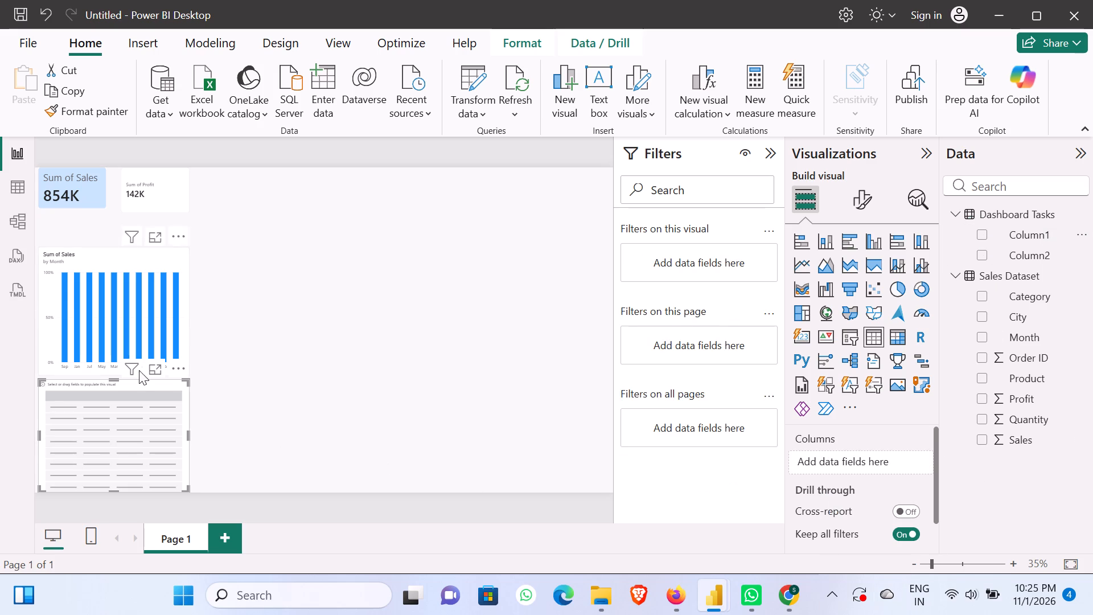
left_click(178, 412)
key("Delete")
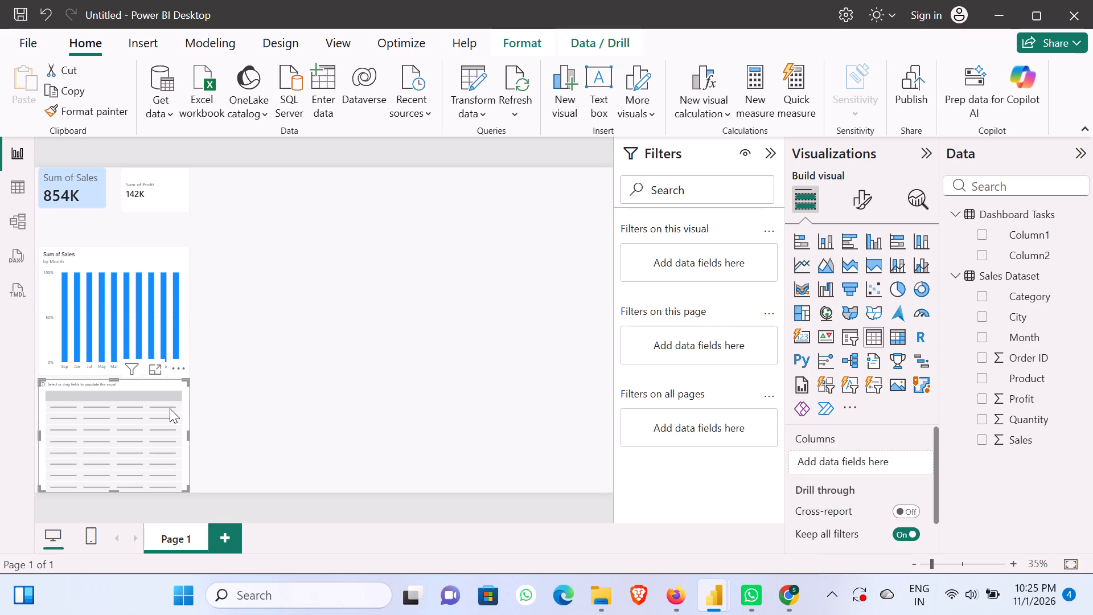
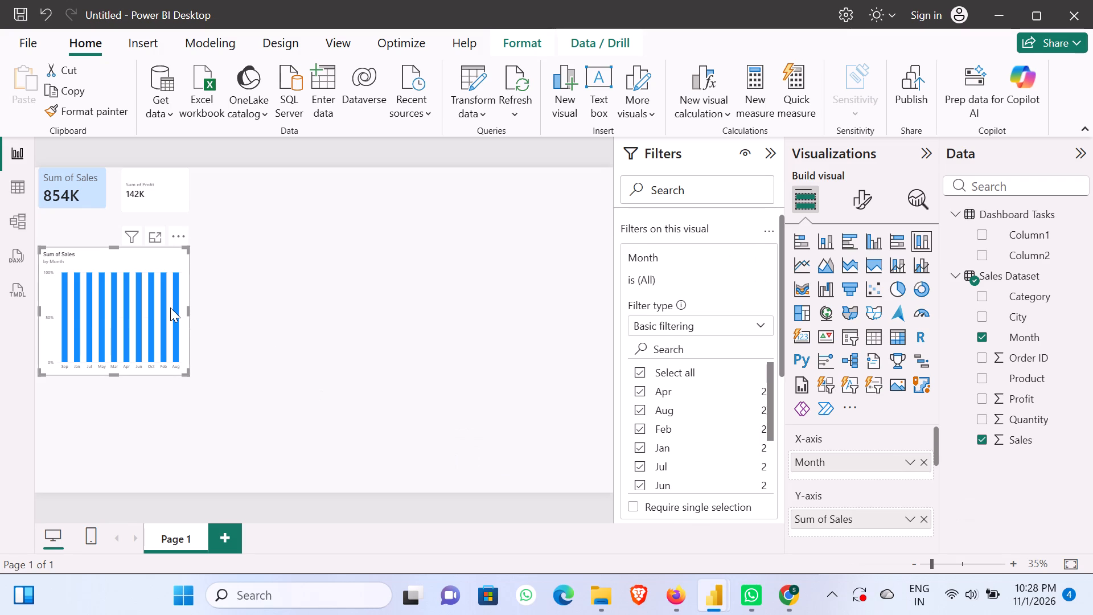
left_click(170, 307)
key("Delete")
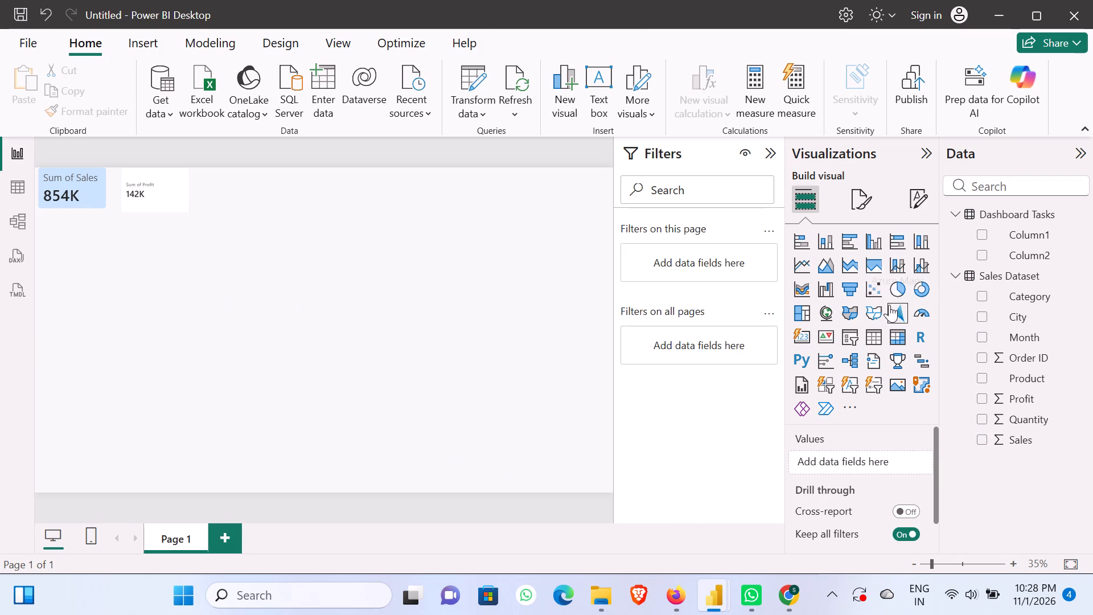
Add a clustered column chart with Month on the X-axis and Sales on the Y-axis.
left_click(870, 247)
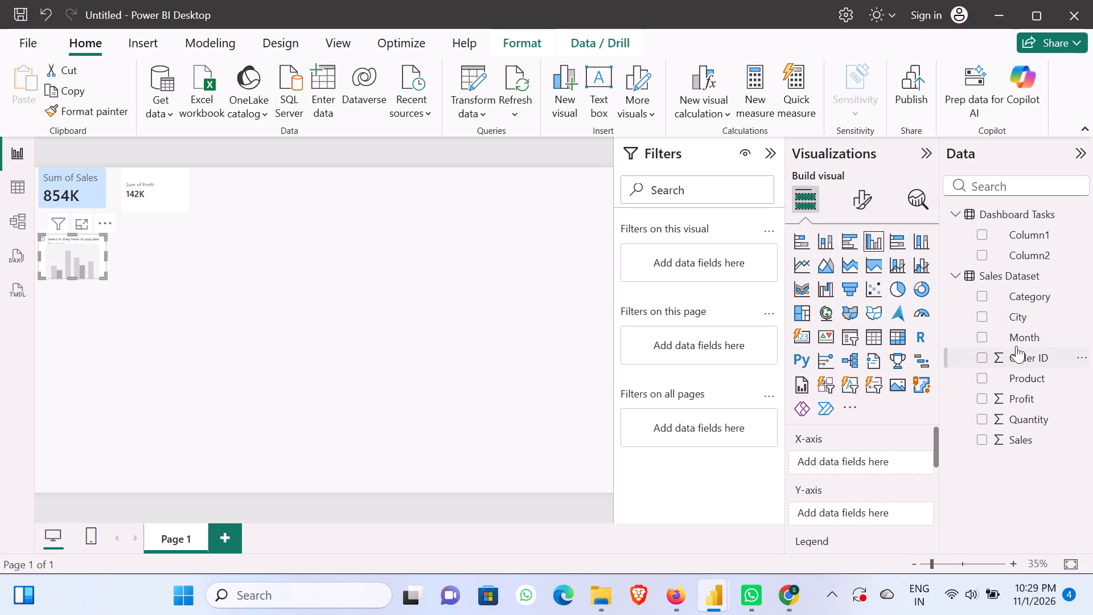
left_click_drag(1016, 336, 866, 461)
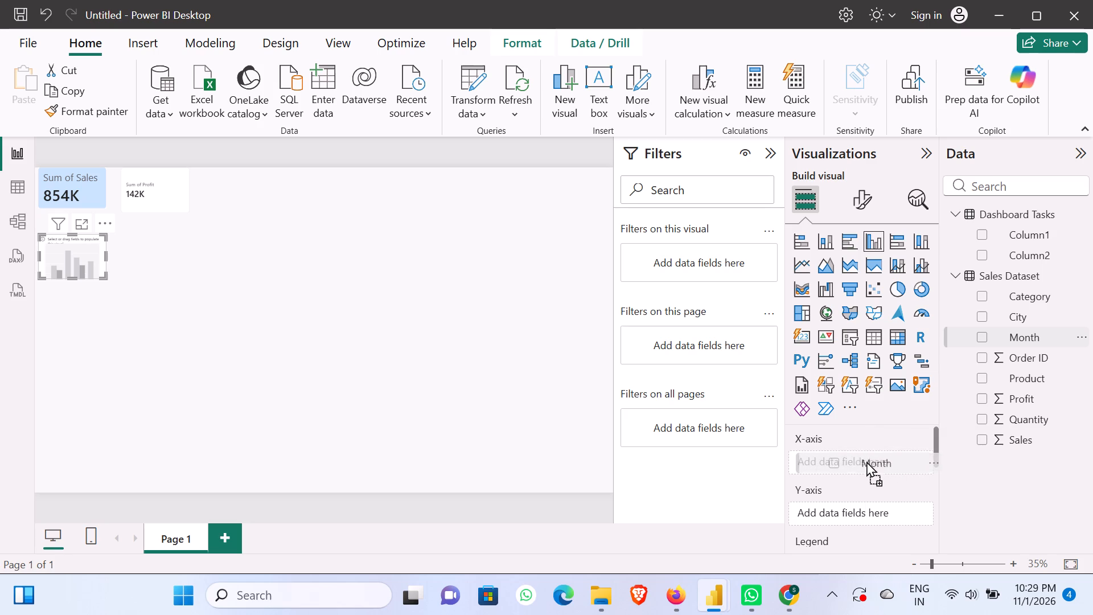
left_click_drag(866, 461, 865, 460)
left_click_drag(987, 434, 837, 515)
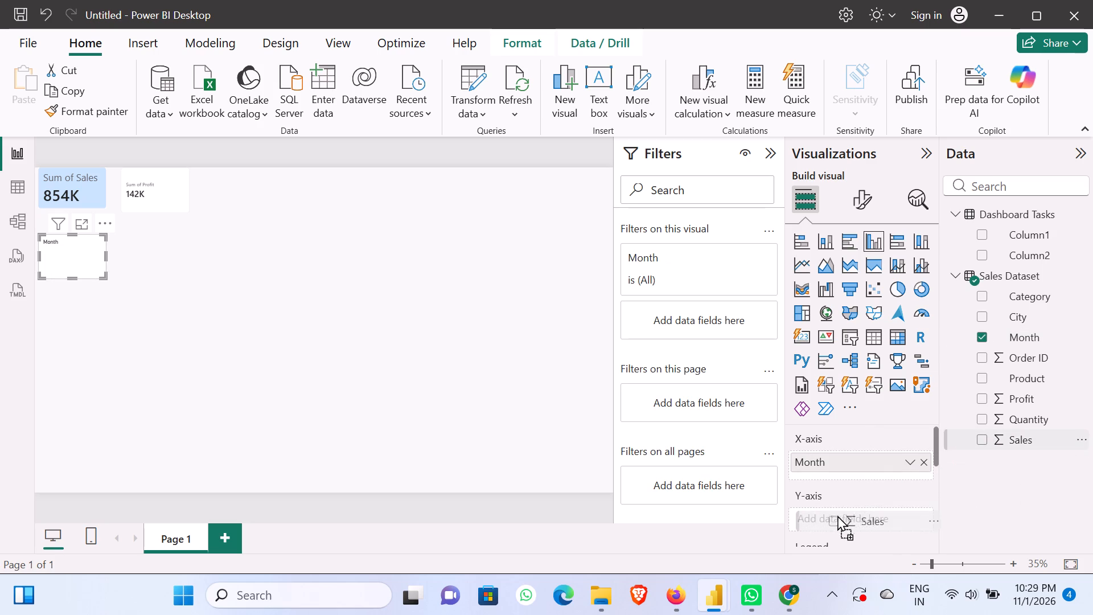
left_click_drag(837, 515, 837, 515)
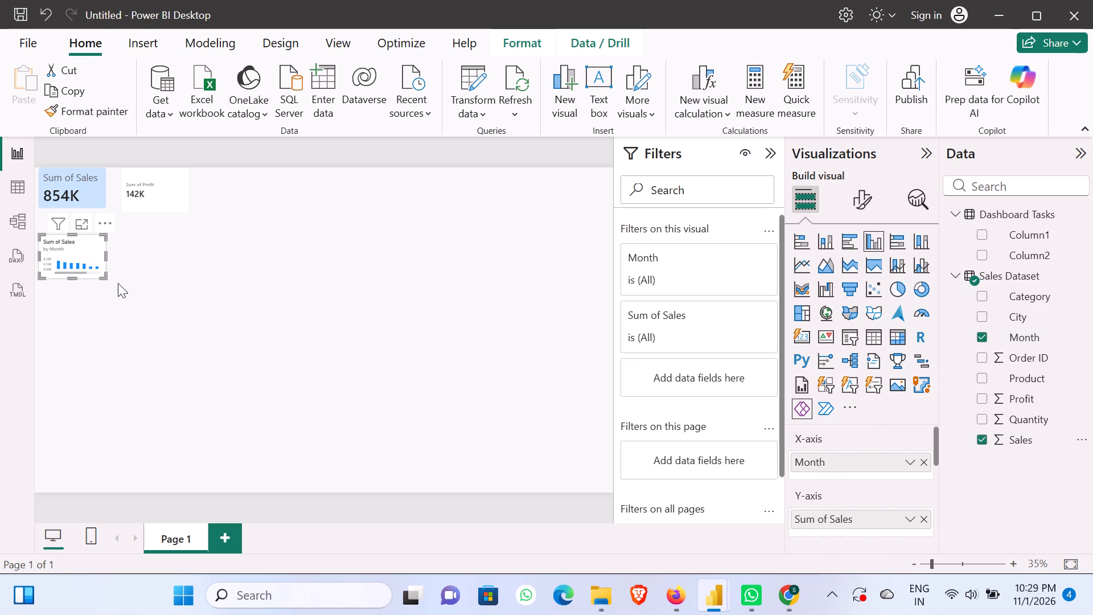
Enlarge the Sales by Month column chart to about three times its height, widening it slightly past the Profit card's edge.
left_click_drag(105, 254, 167, 266)
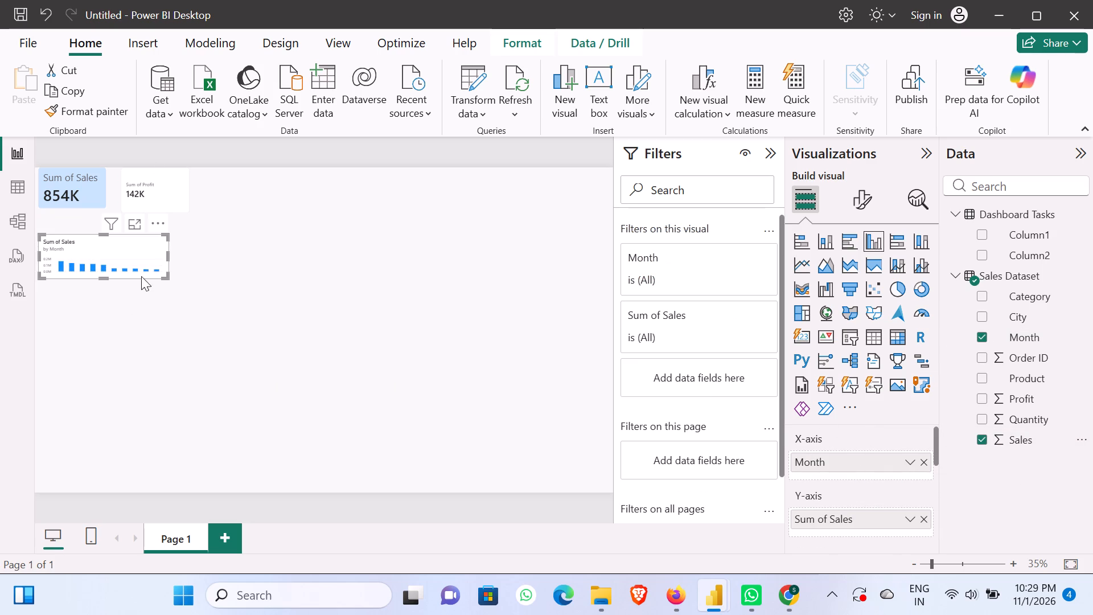
left_click_drag(104, 279, 92, 335)
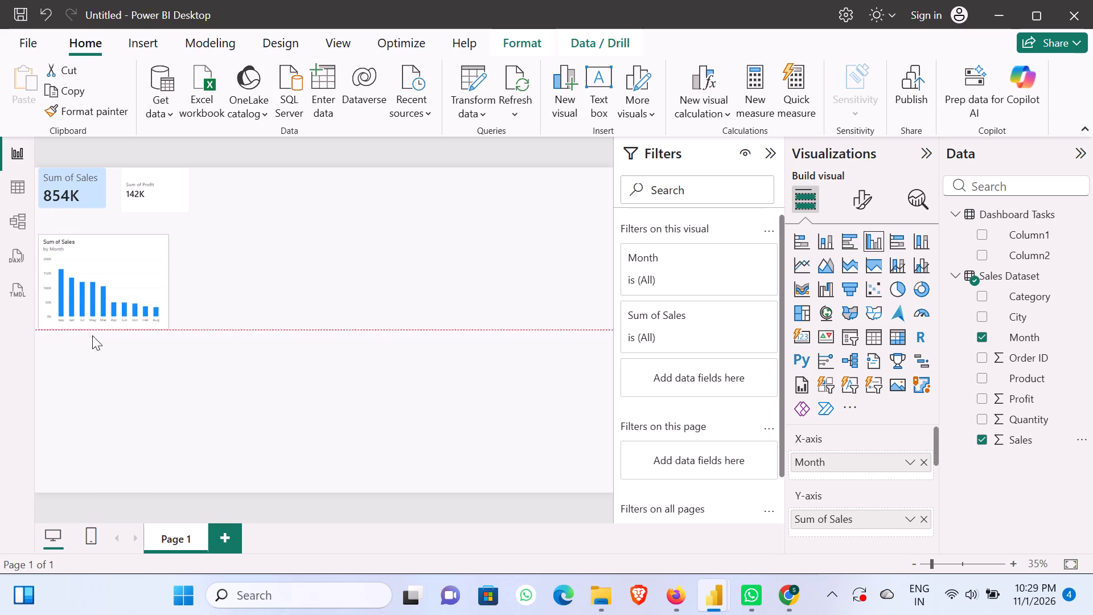
left_click_drag(92, 335, 89, 354)
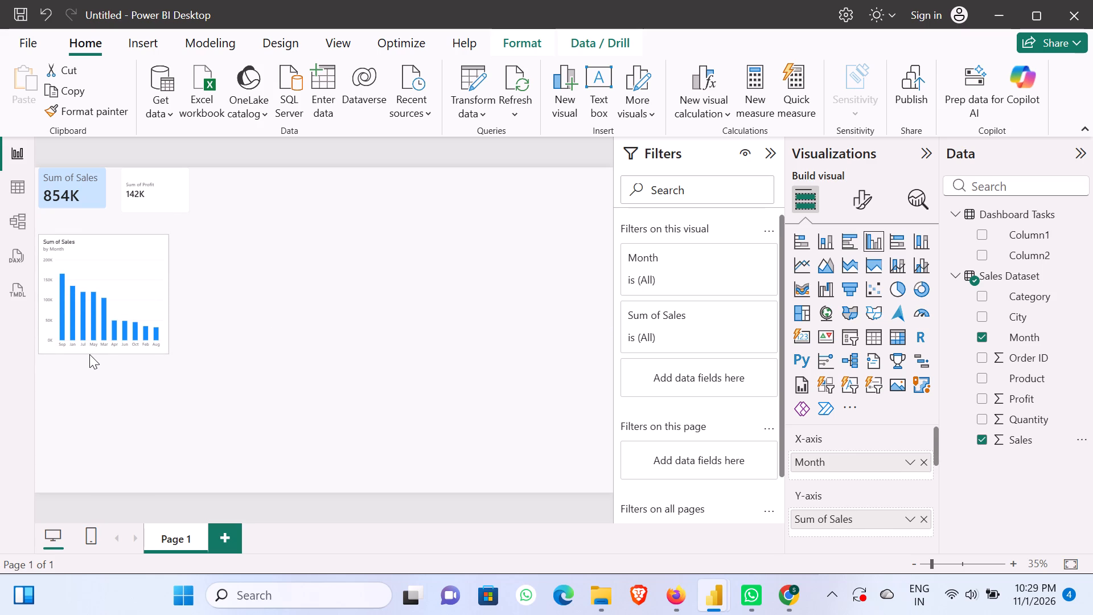
left_click_drag(89, 354, 92, 369)
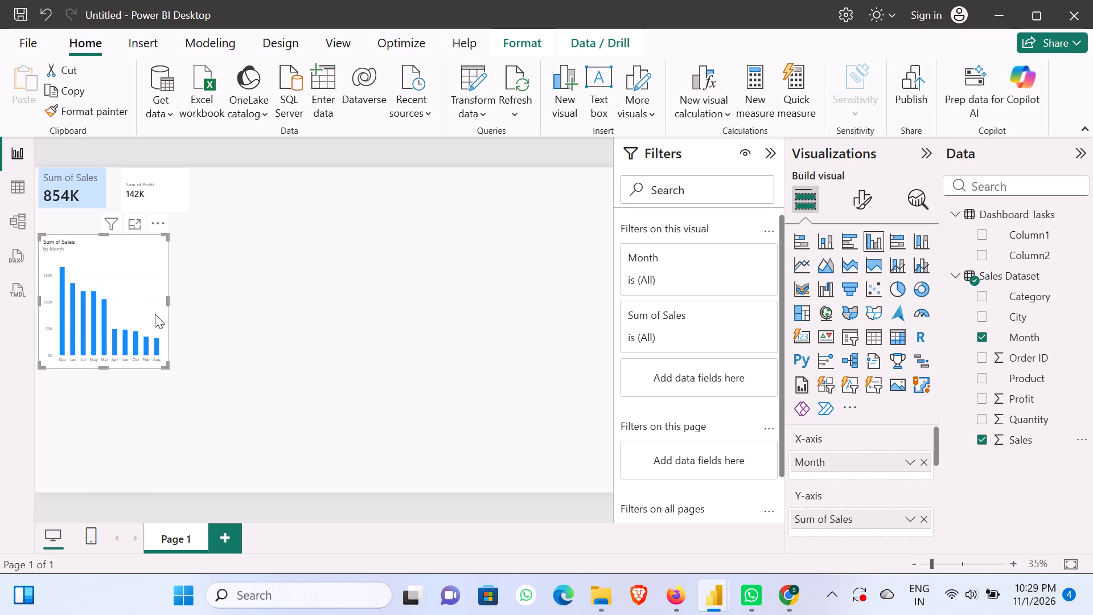
left_click_drag(170, 300, 196, 289)
left_click(152, 306)
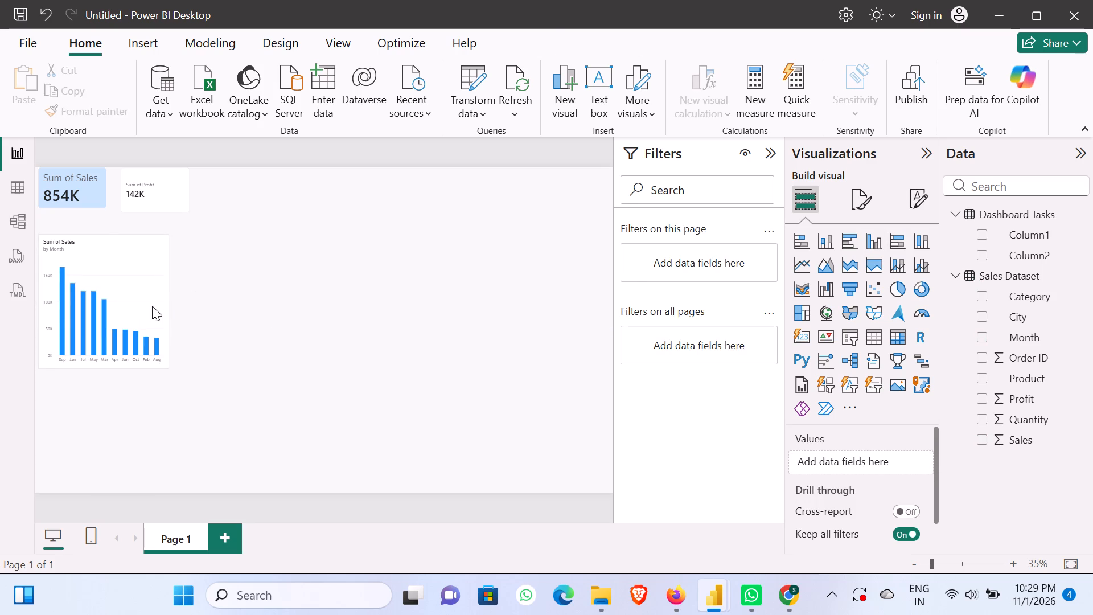
left_click_drag(167, 299, 192, 306)
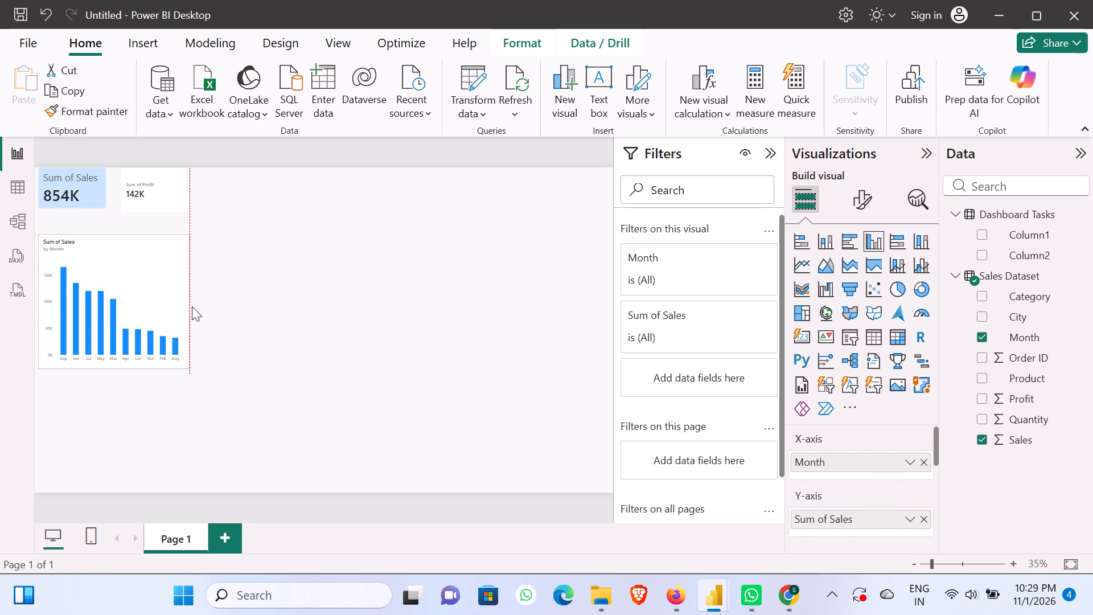
left_click_drag(192, 306, 199, 310)
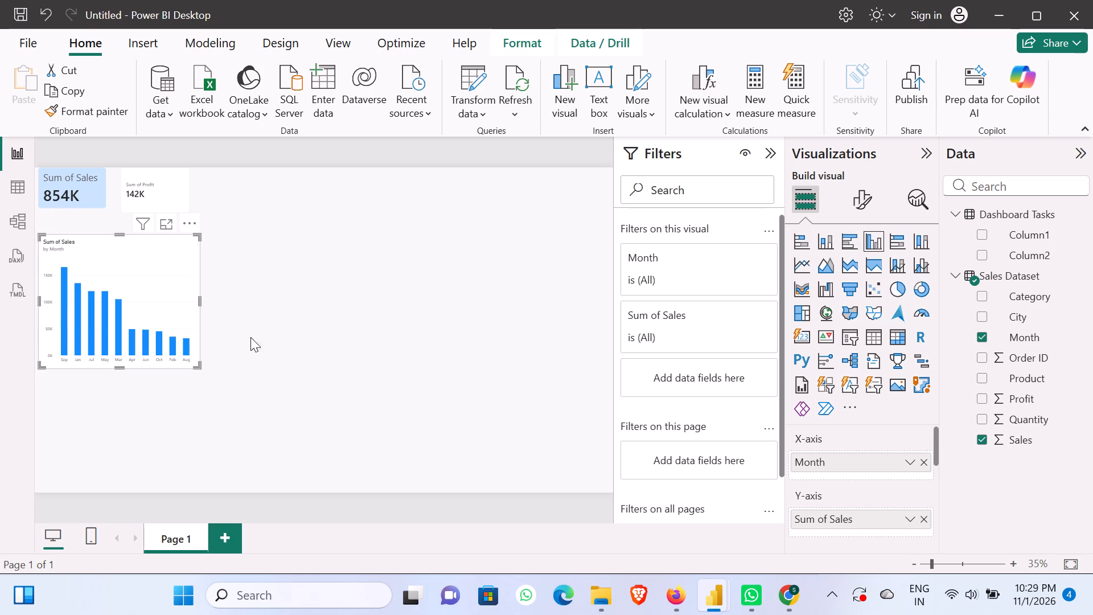
left_click(265, 347)
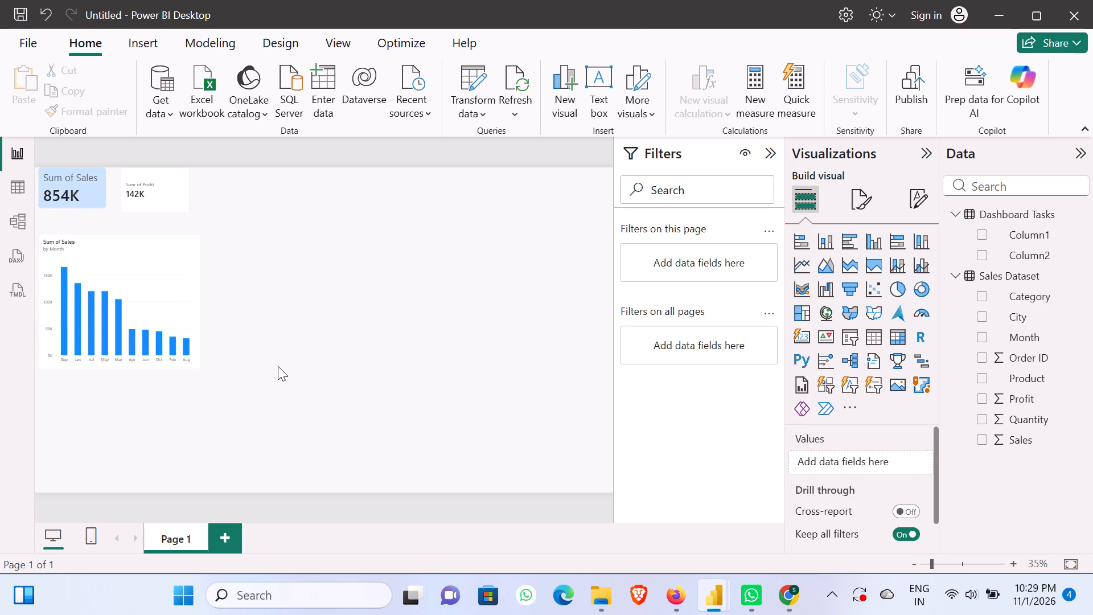
Consult the ChatGPT checklist and add a stacked bar chart in Power BI with Product on the Y-axis and Profit on the X-axis.
left_click(792, 602)
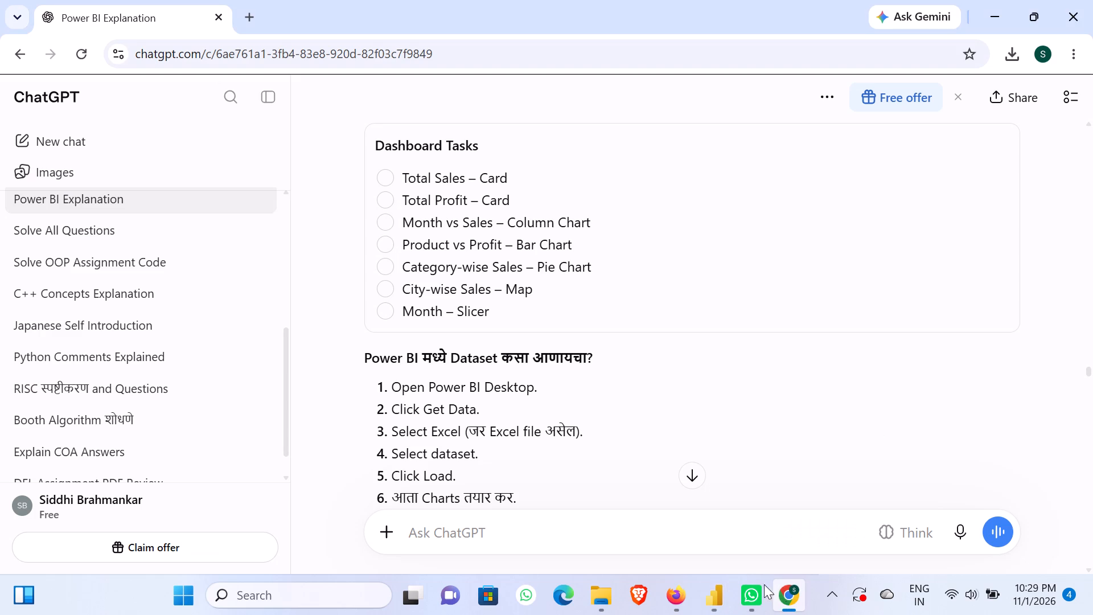
left_click(718, 606)
left_click(709, 547)
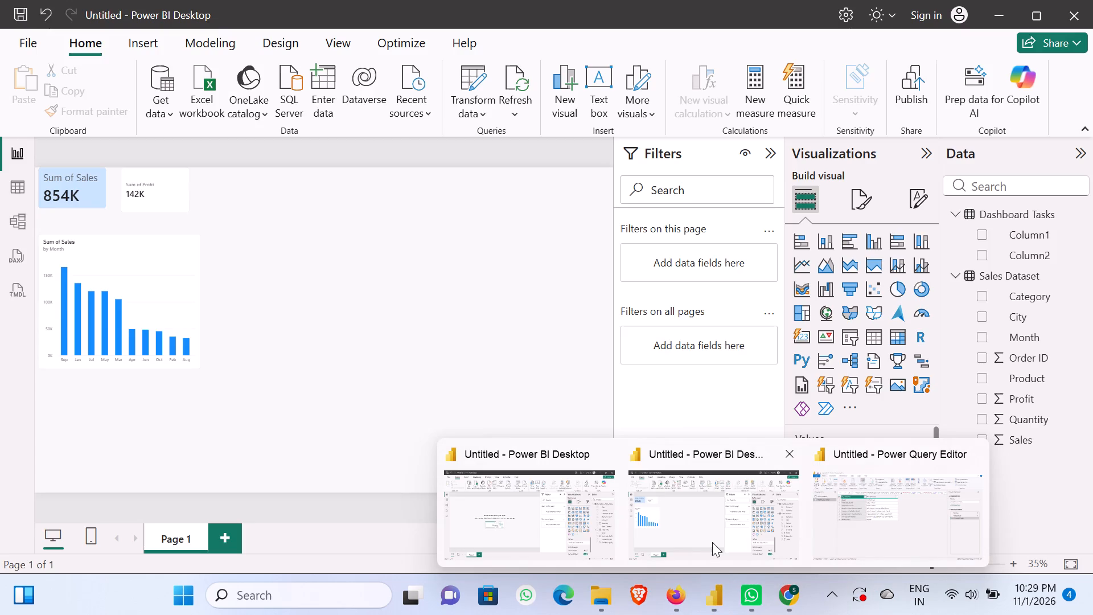
left_click(507, 449)
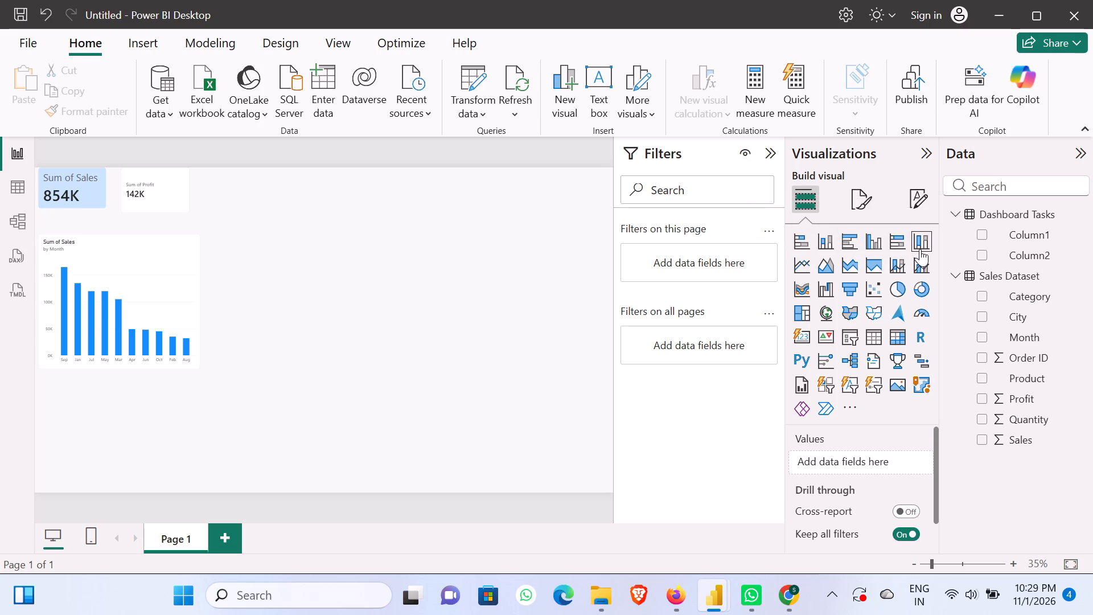
left_click(799, 245)
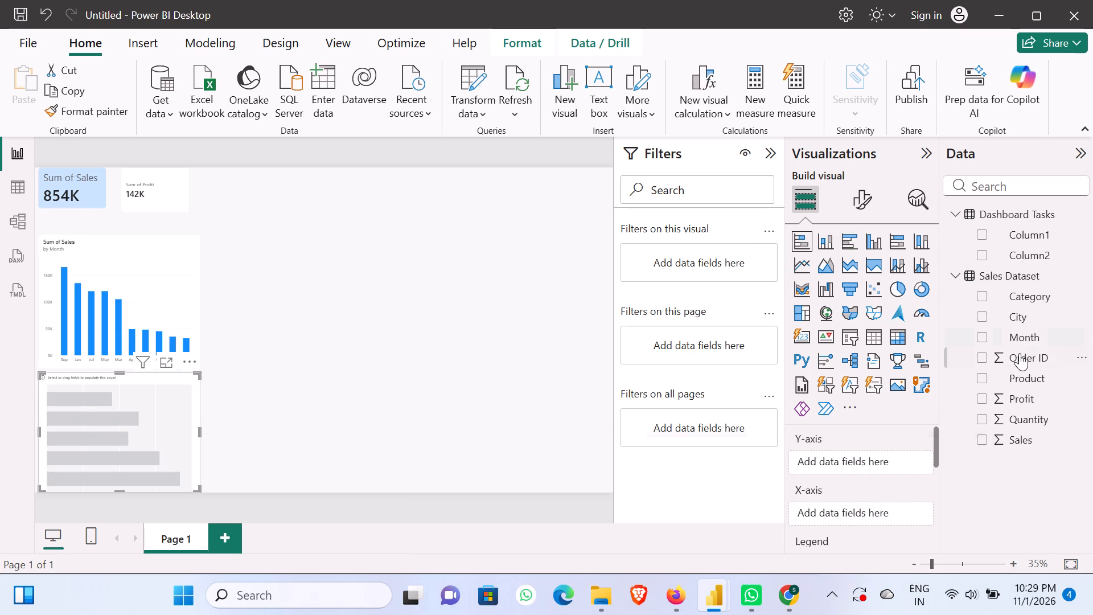
left_click_drag(1007, 376, 869, 460)
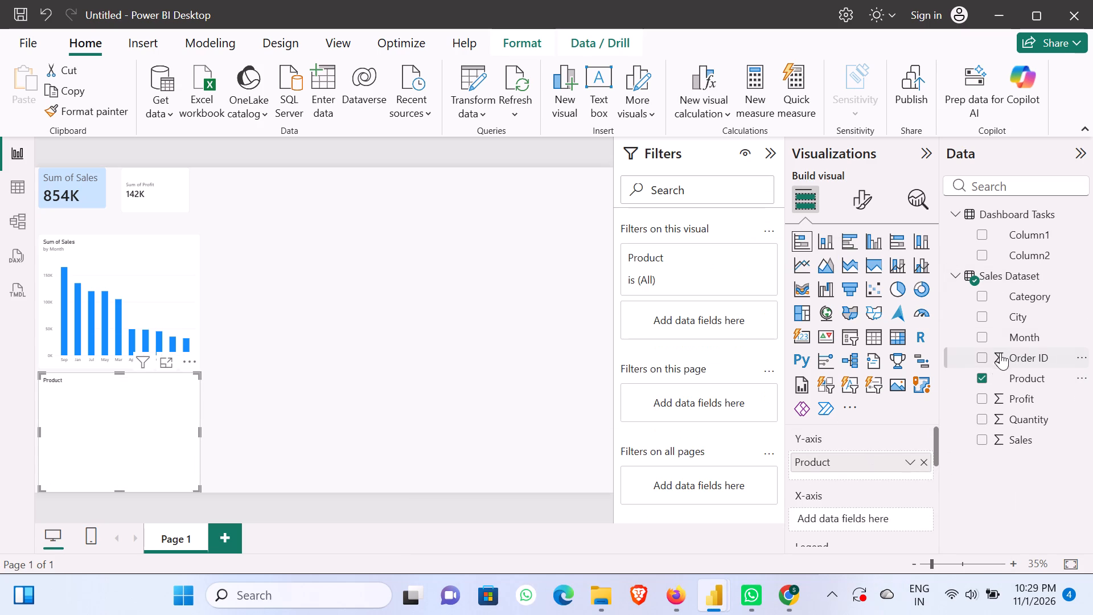
left_click(803, 607)
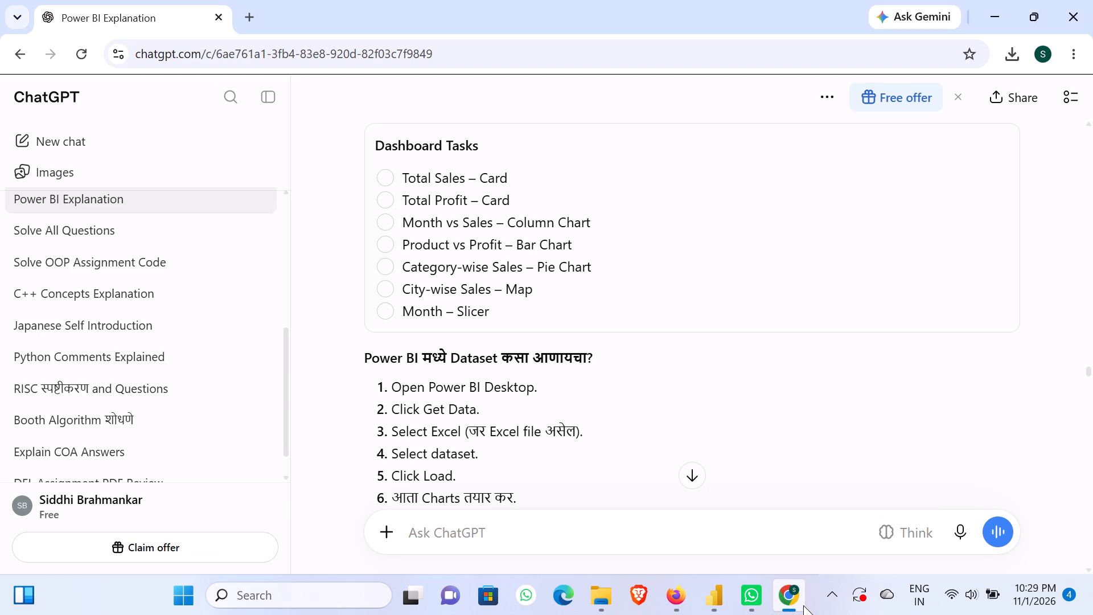
left_click(721, 599)
left_click(710, 527)
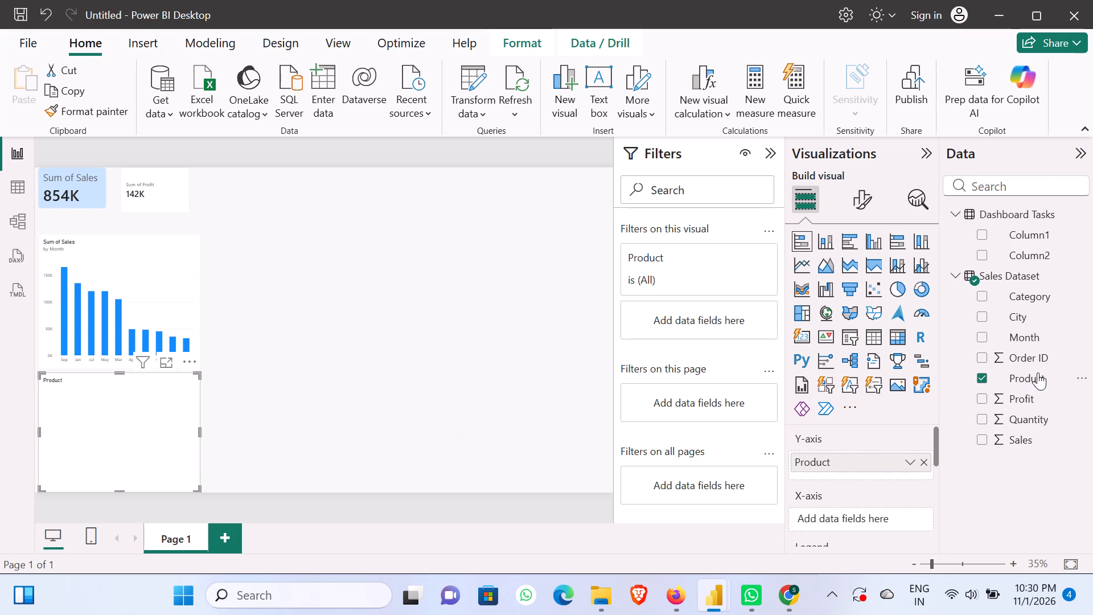
left_click_drag(1036, 389, 892, 508)
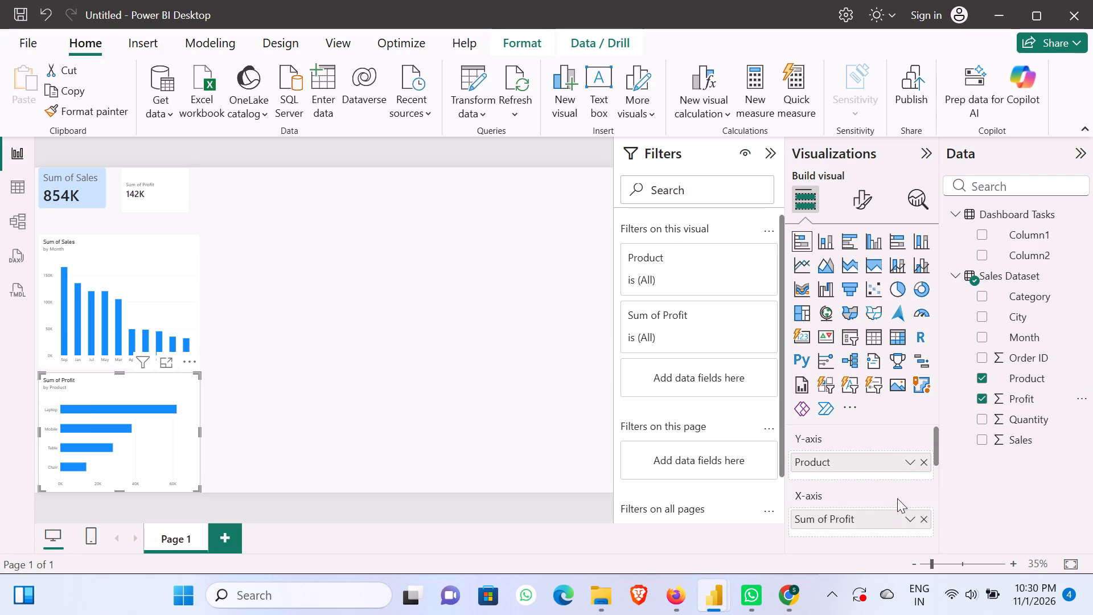
Place the Profit by Product bar chart beside the column chart, tops aligned, widening it and extending its height to match.
left_click_drag(148, 393, 314, 326)
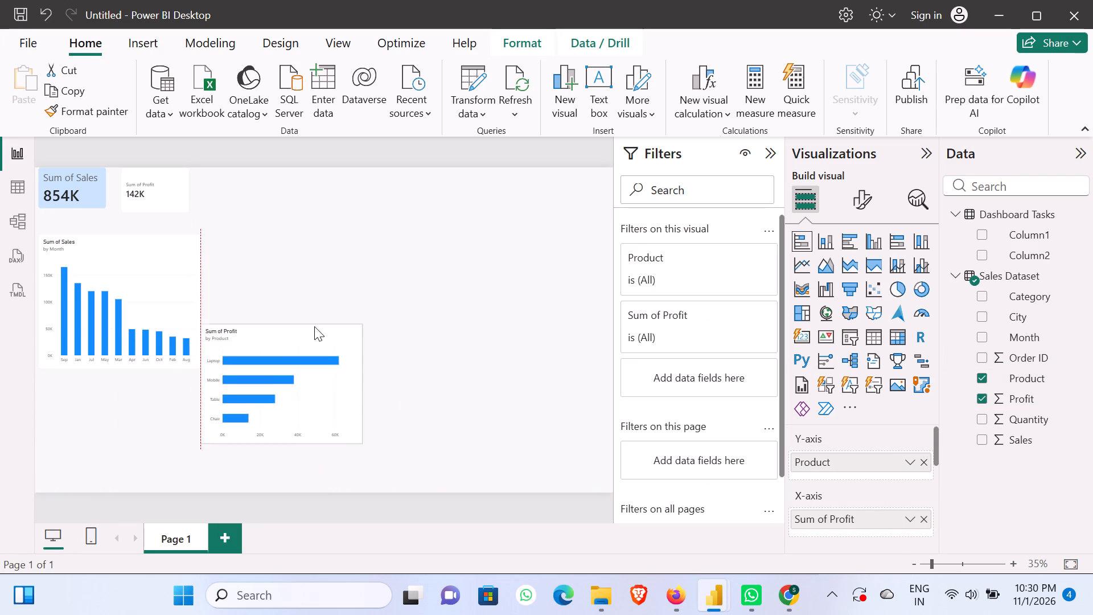
left_click_drag(314, 326, 325, 255)
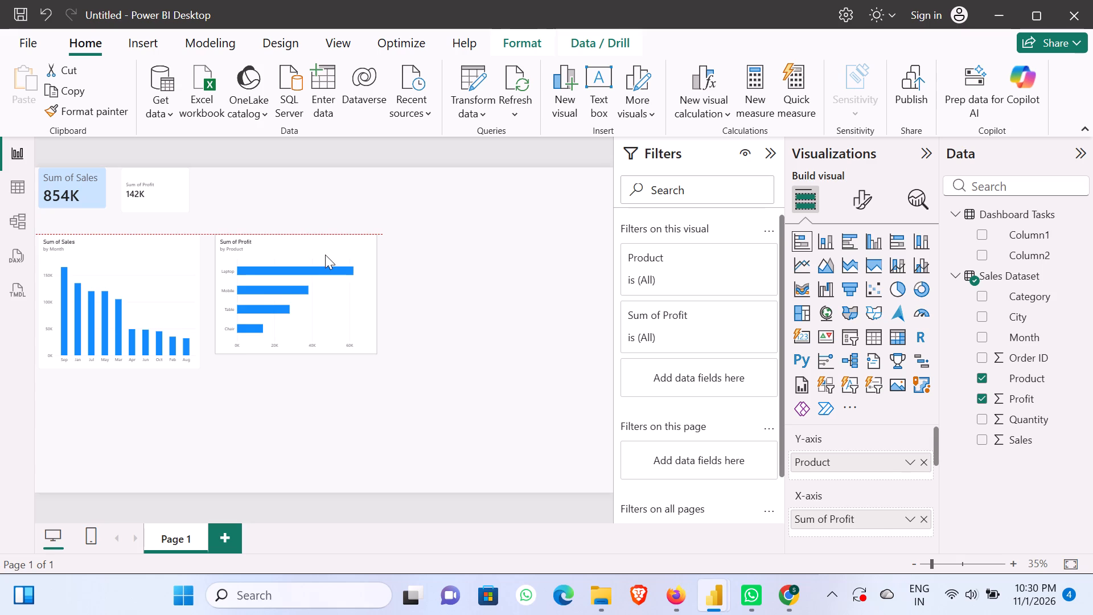
left_click_drag(325, 255, 334, 254)
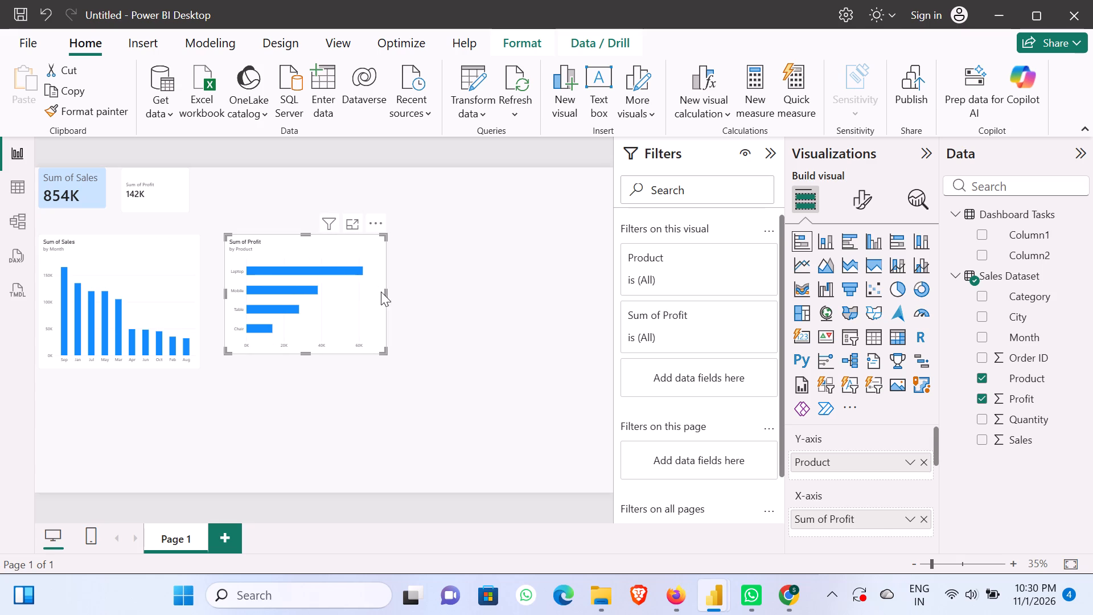
left_click_drag(385, 293, 415, 306)
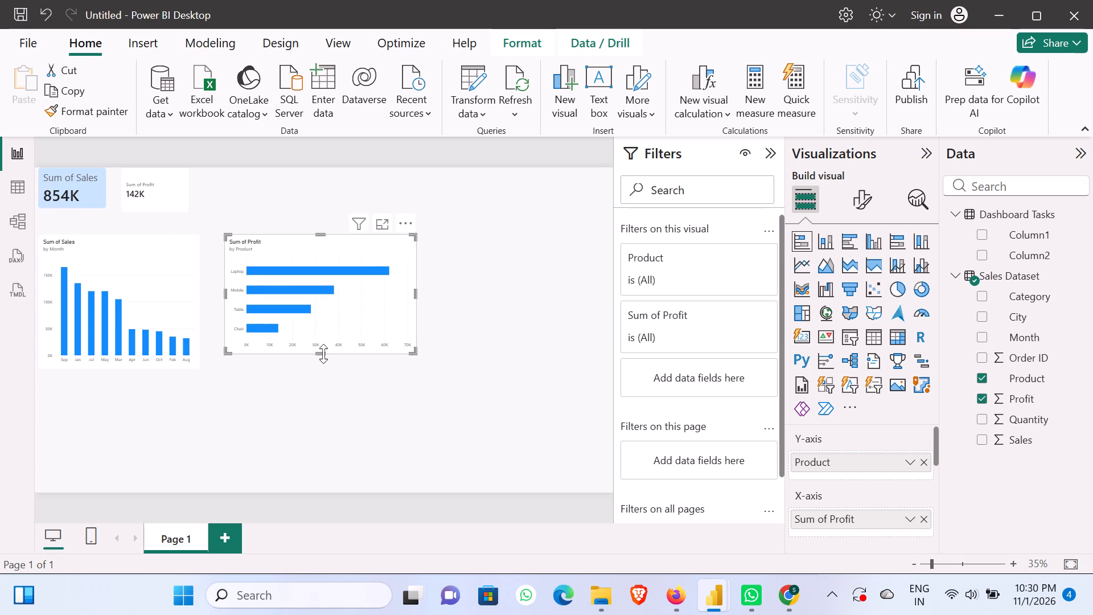
left_click_drag(318, 351, 319, 365)
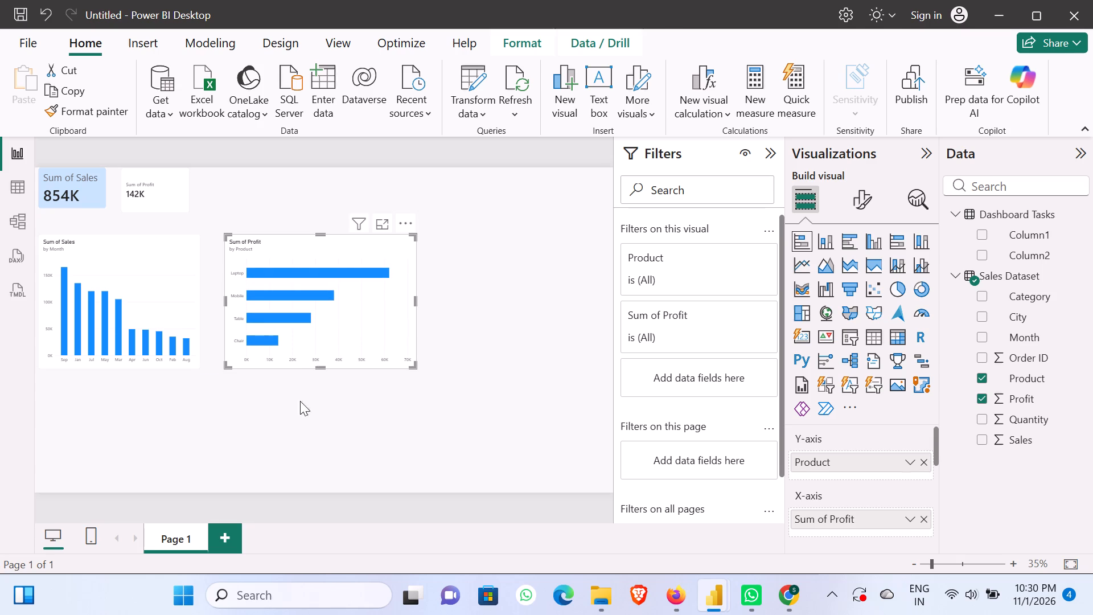
left_click(276, 444)
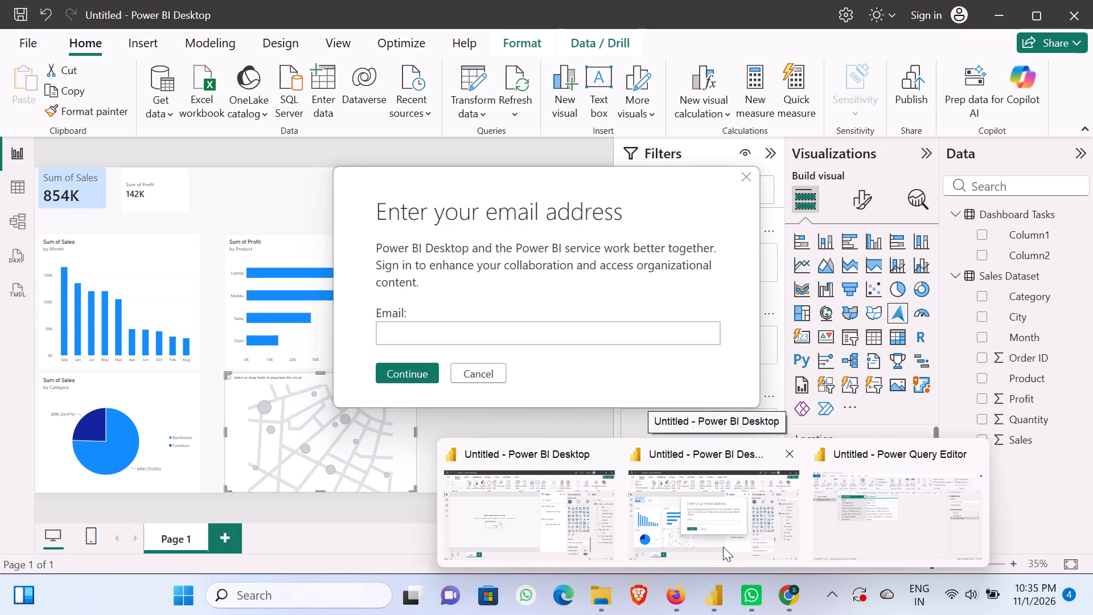
left_click(745, 177)
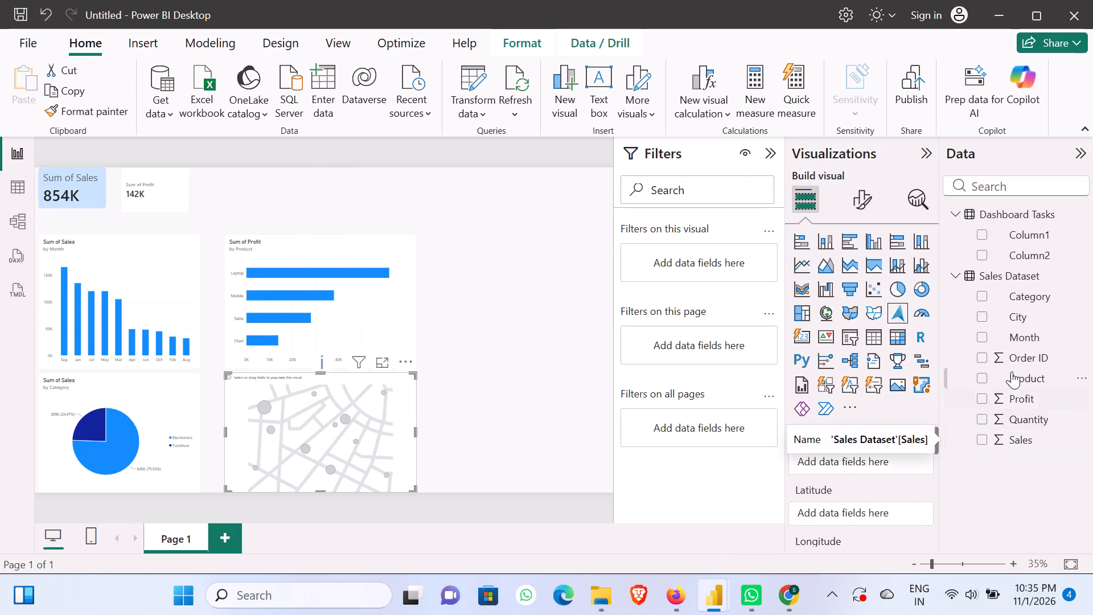
Recheck ChatGPT's instructions for the City-wise Sales map and return to the Power BI report.
left_click(793, 588)
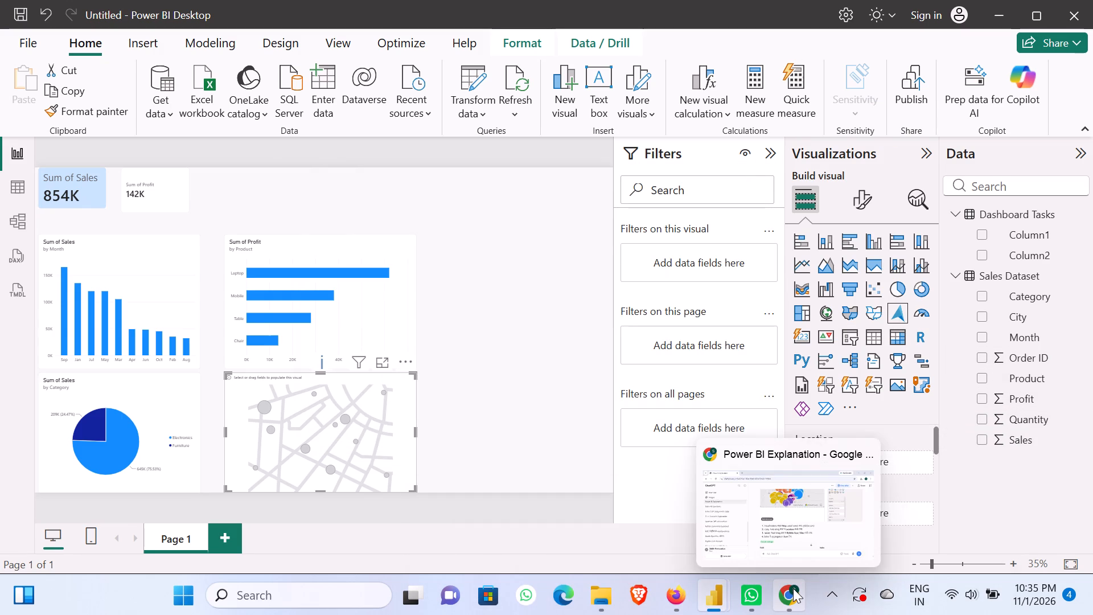
left_click(706, 601)
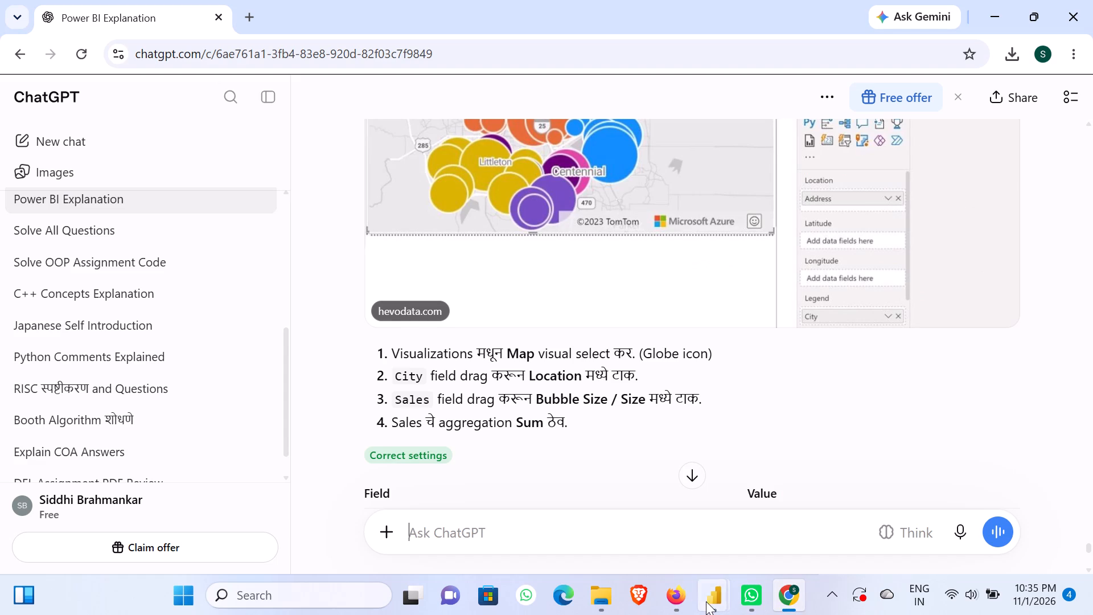
left_click(709, 551)
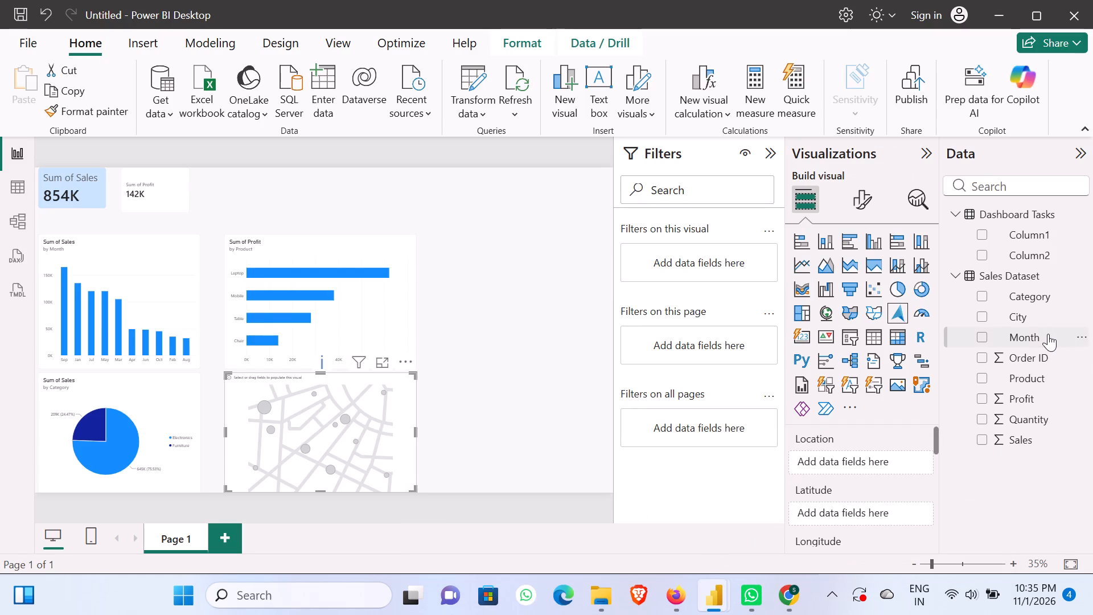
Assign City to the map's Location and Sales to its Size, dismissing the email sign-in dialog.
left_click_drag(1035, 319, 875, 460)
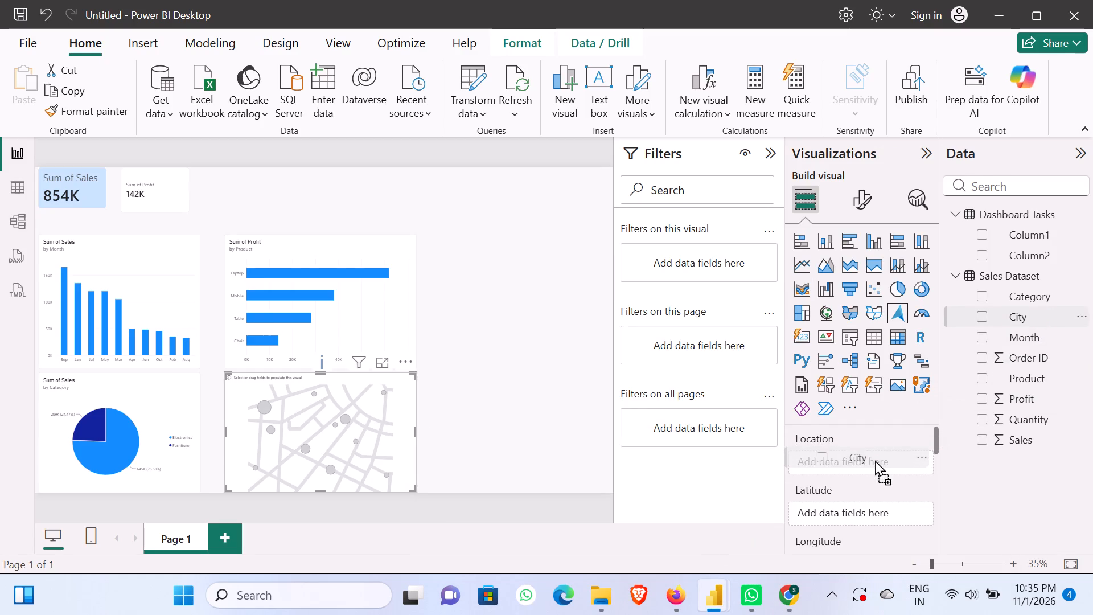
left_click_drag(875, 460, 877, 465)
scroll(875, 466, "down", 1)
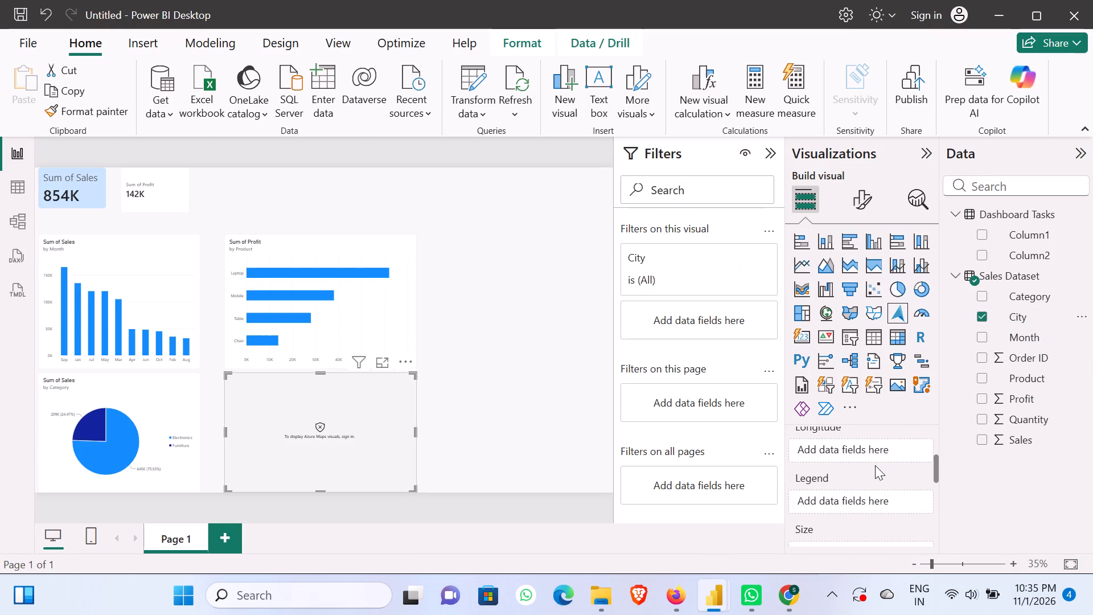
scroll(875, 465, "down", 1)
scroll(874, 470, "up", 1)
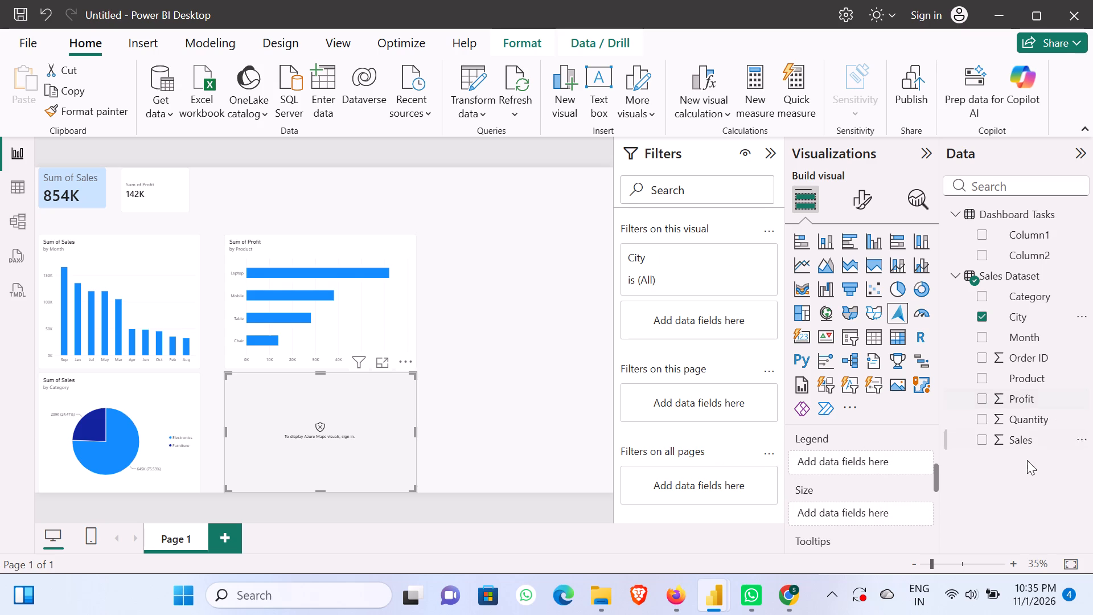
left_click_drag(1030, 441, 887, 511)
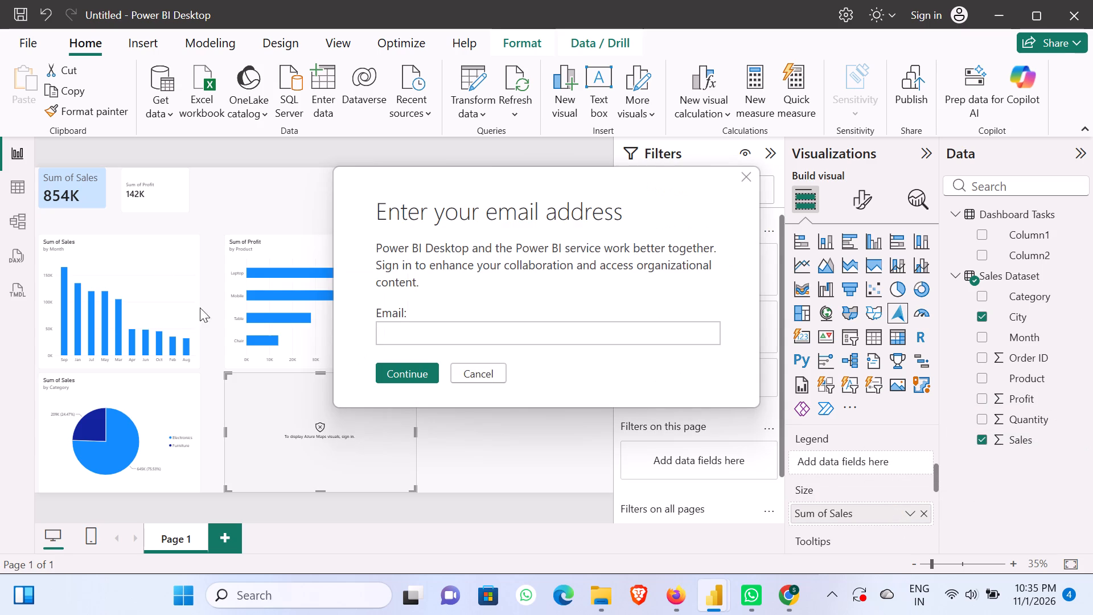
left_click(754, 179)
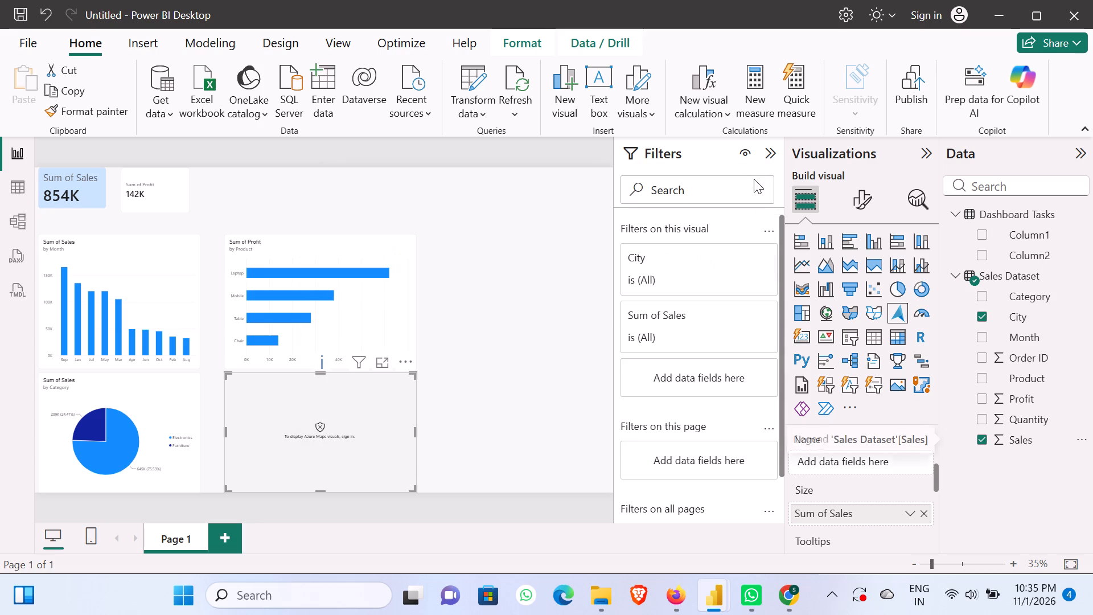
Delete the map visual below the Sum of Profit by Product chart.
left_click(305, 399)
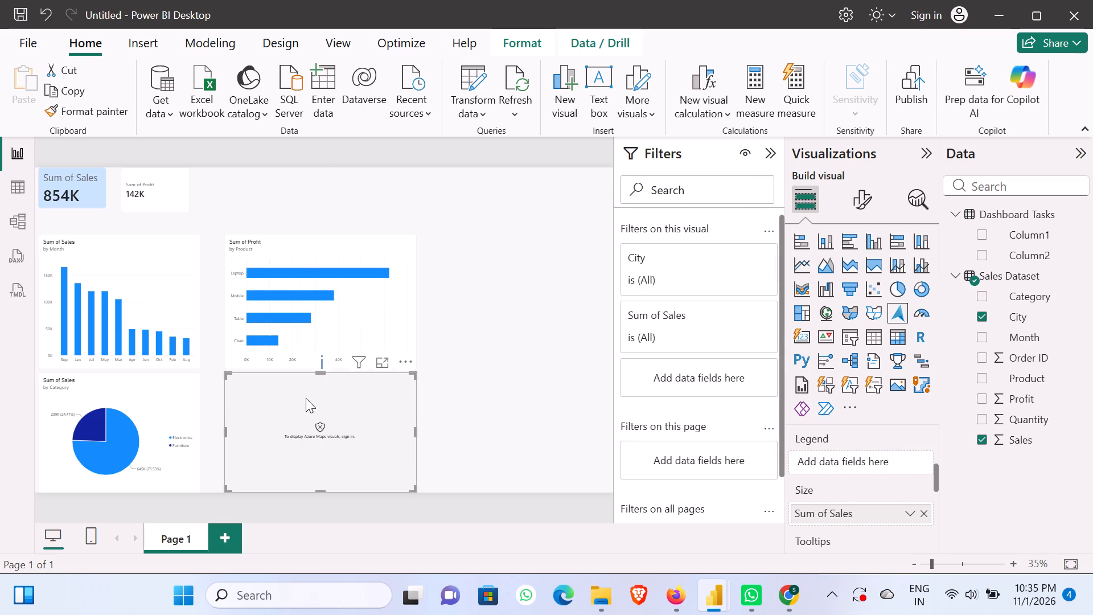
key("Delete")
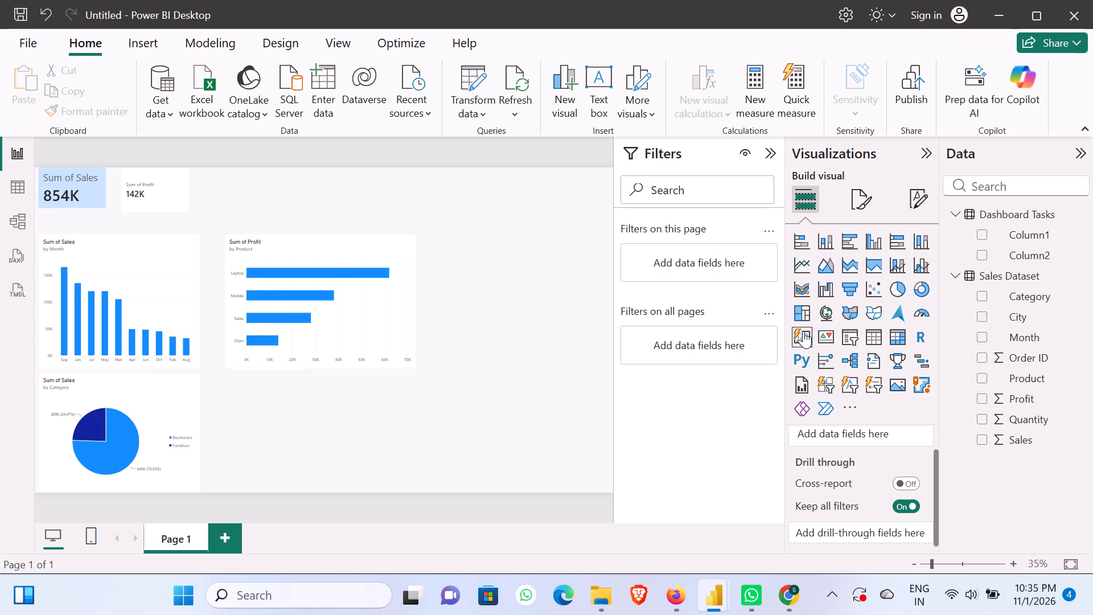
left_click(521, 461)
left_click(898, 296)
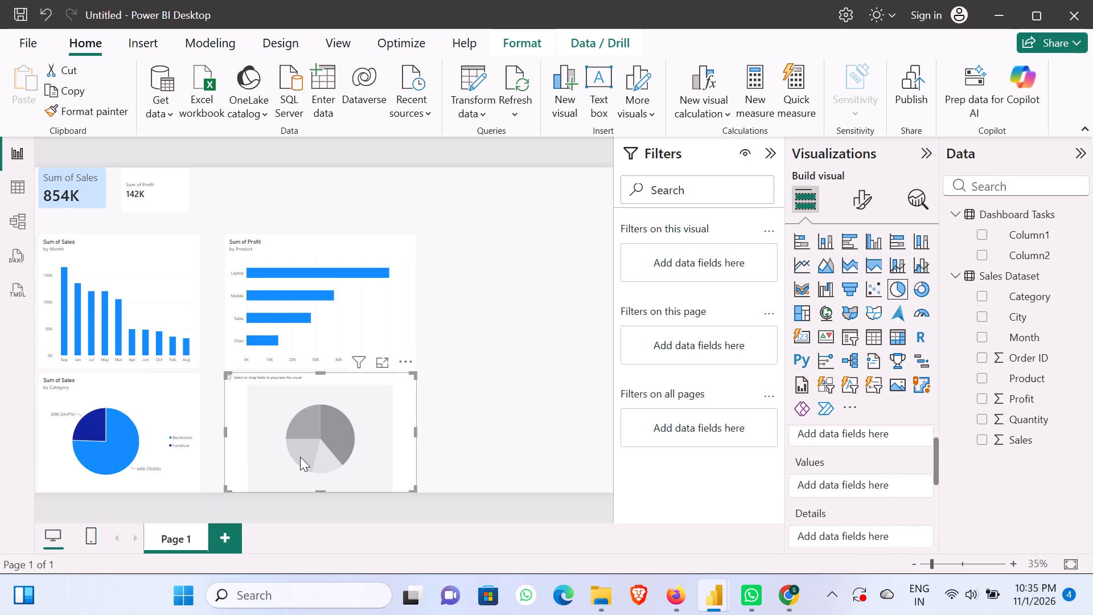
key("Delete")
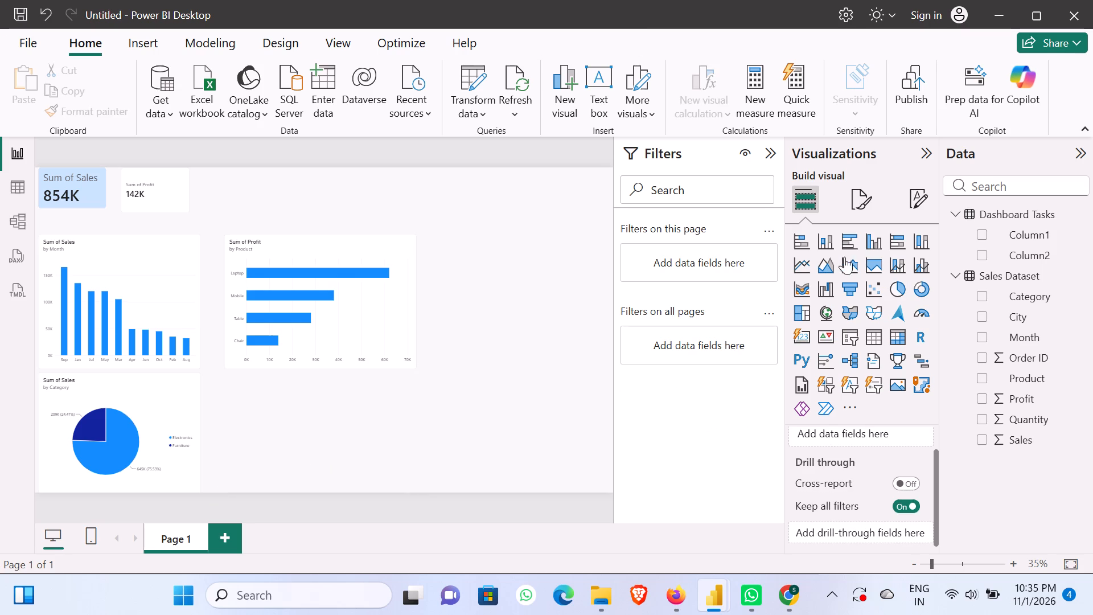
Insert a clustered column chart with City on the X-axis and only Sum of Sales on the Y-axis.
left_click(866, 247)
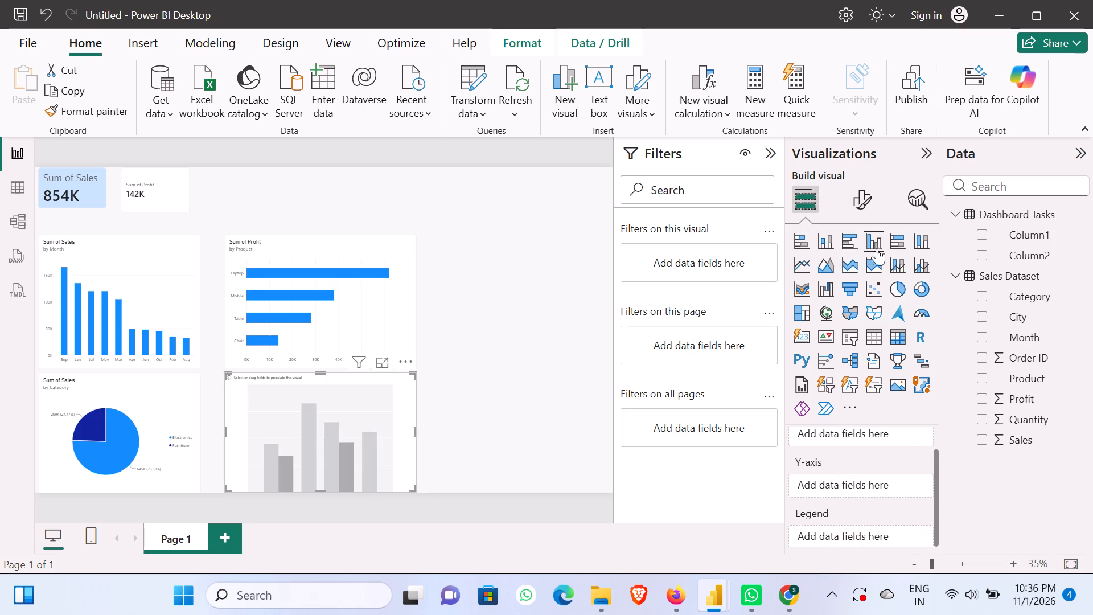
left_click_drag(1024, 316, 873, 482)
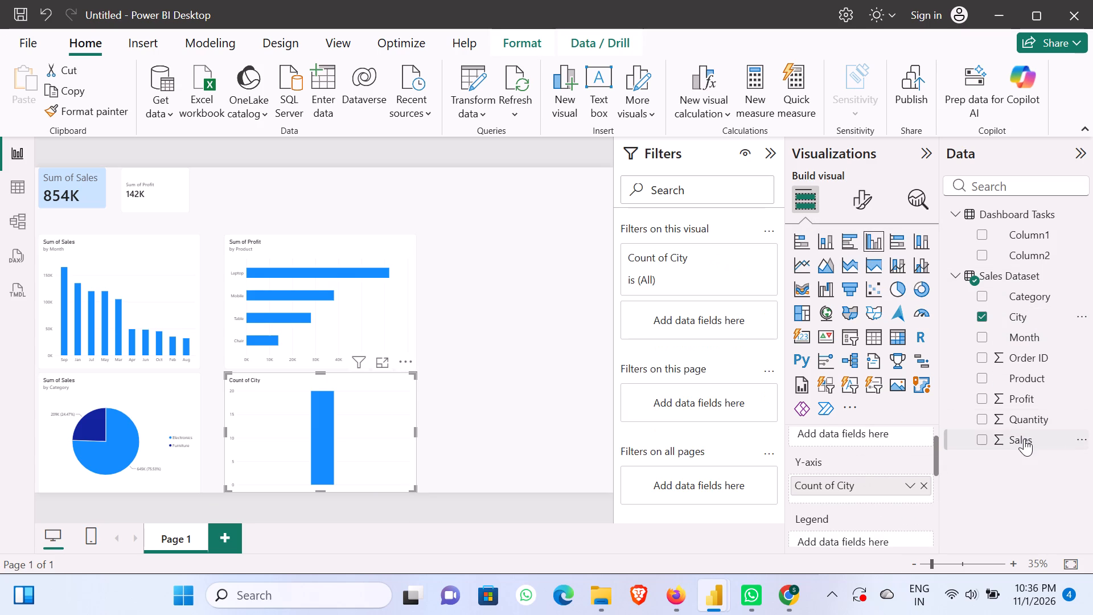
left_click_drag(1024, 438, 865, 452)
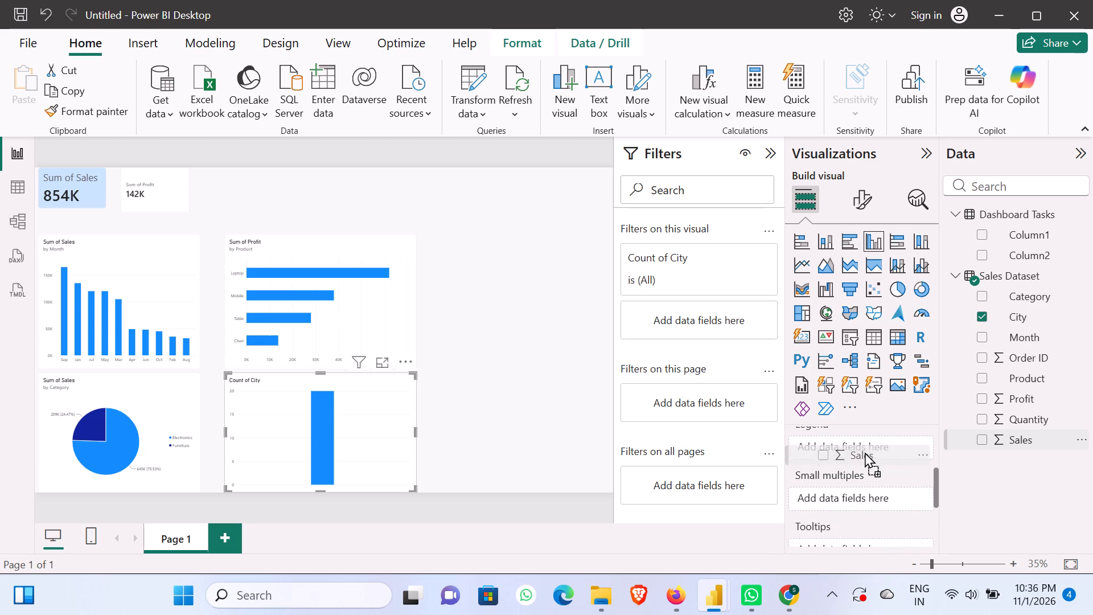
left_click_drag(865, 452, 871, 514)
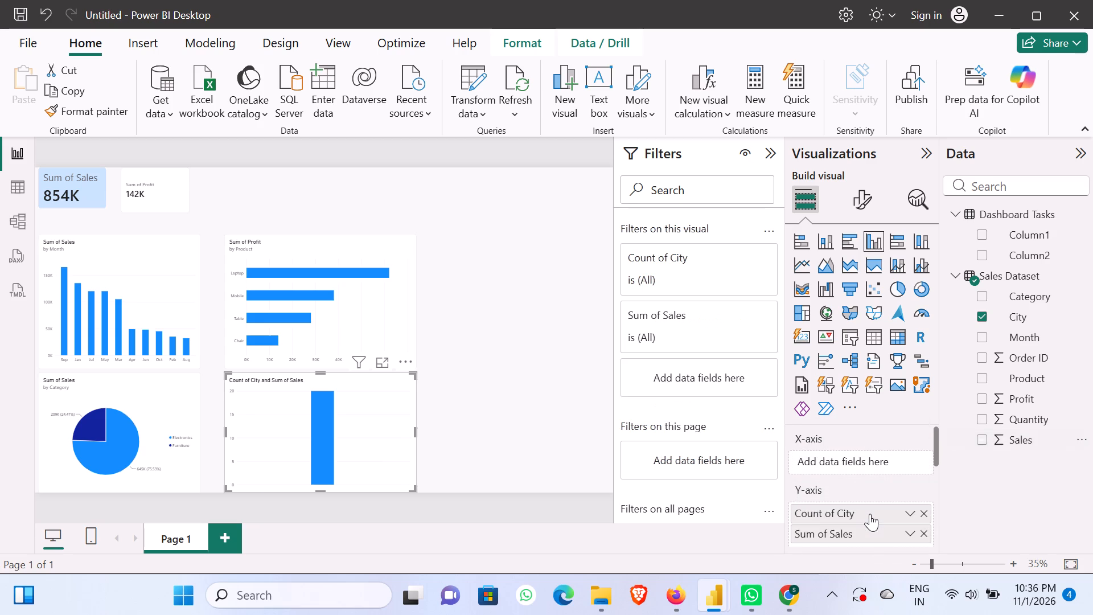
left_click(928, 511)
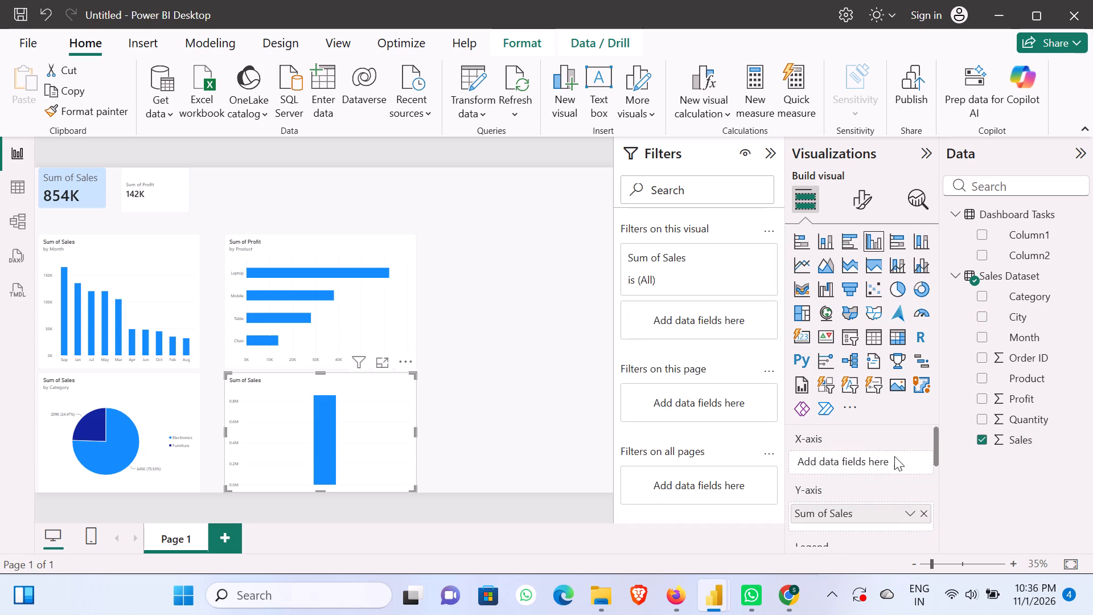
left_click_drag(1034, 310, 880, 451)
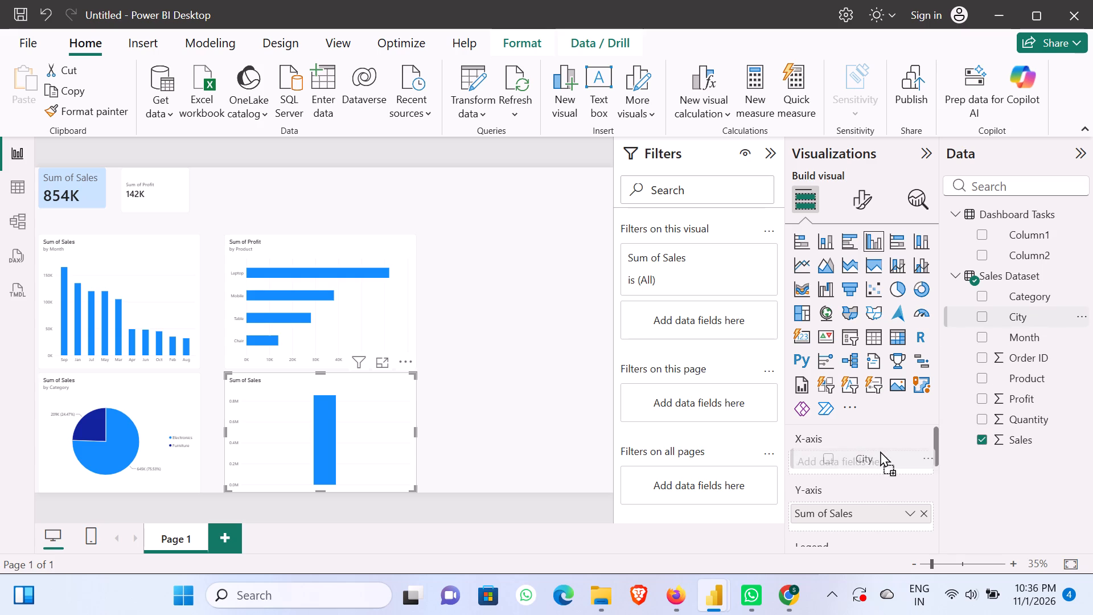
left_click_drag(880, 451, 880, 451)
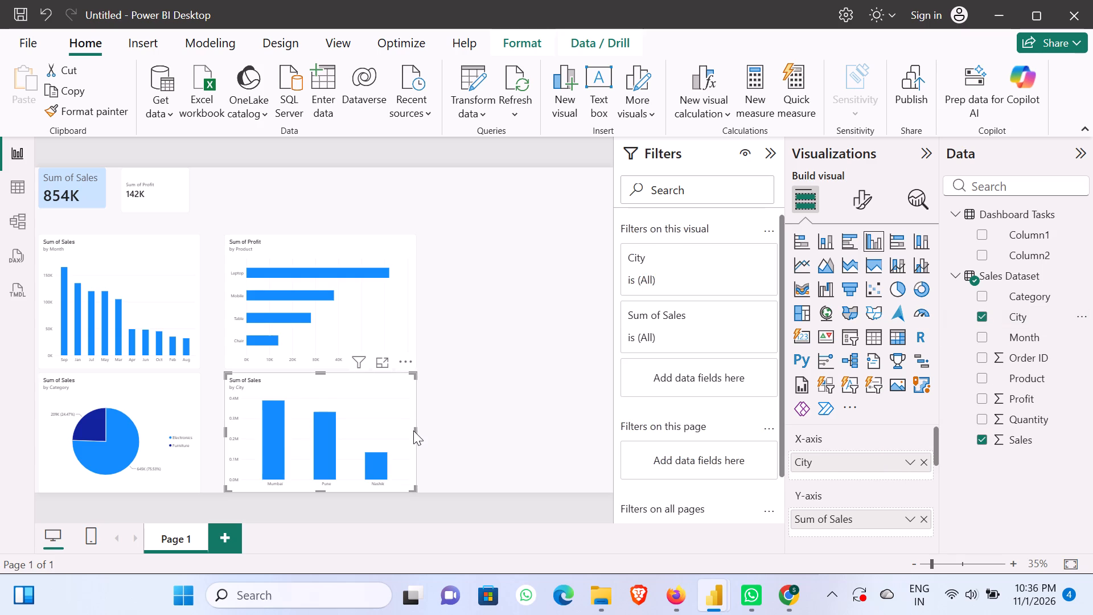
Widen the Sum of Sales by City chart slightly beyond the edge of the Sum of Profit by Product chart above it.
left_click_drag(416, 428, 445, 435)
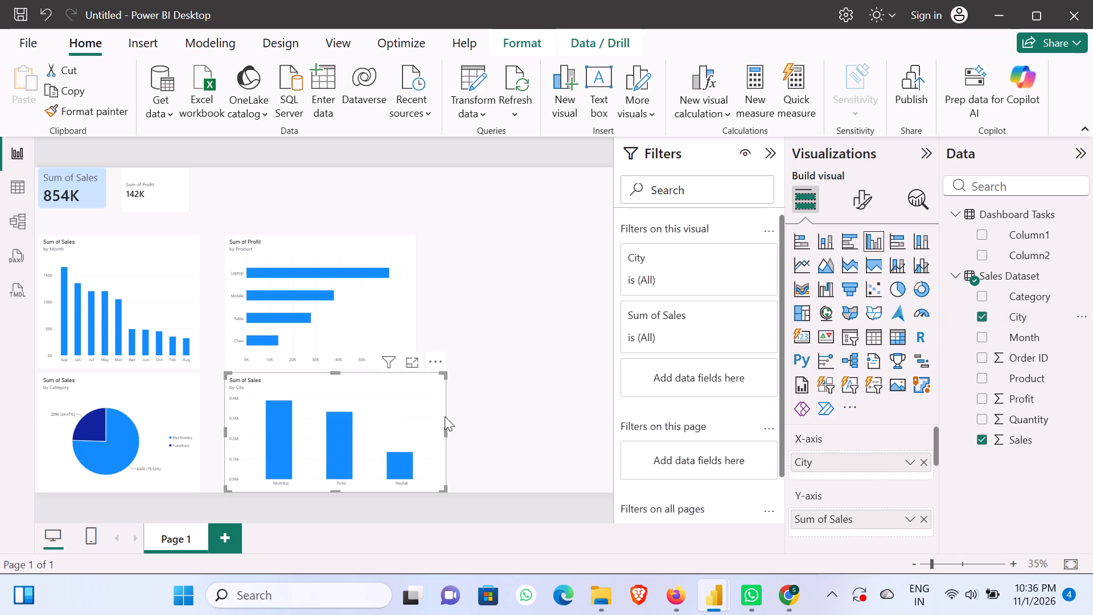
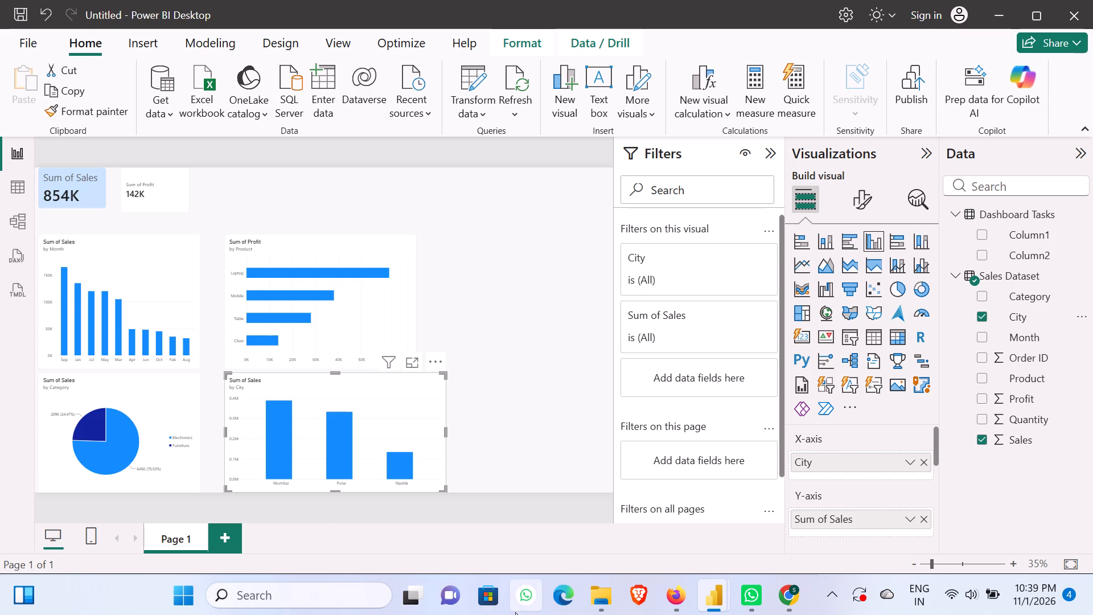
left_click(532, 364)
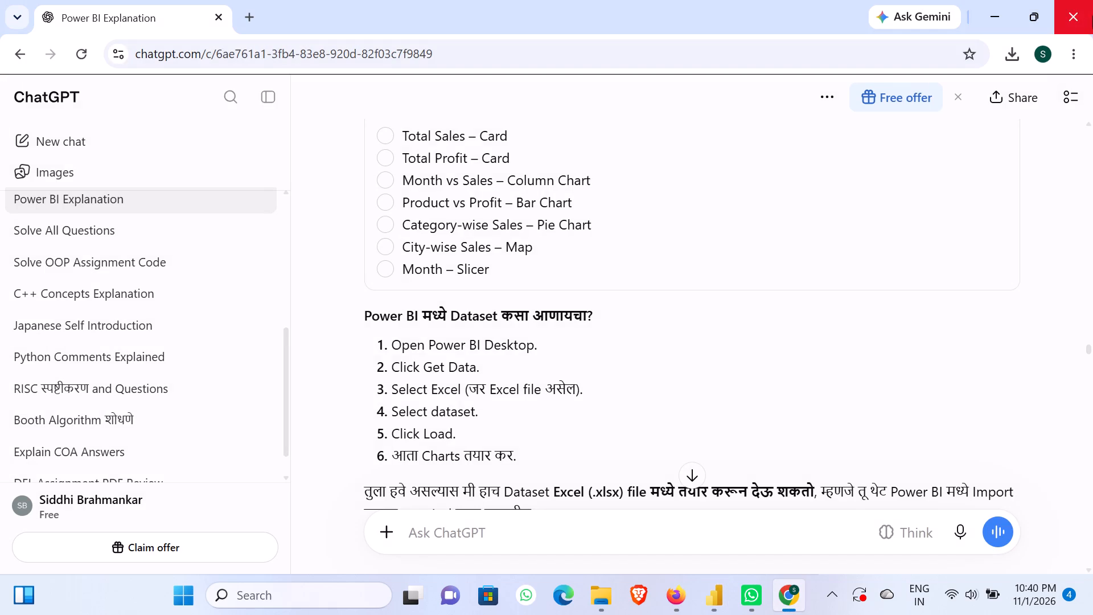
Close the Chrome window with the ChatGPT conversation.
left_click(1067, 15)
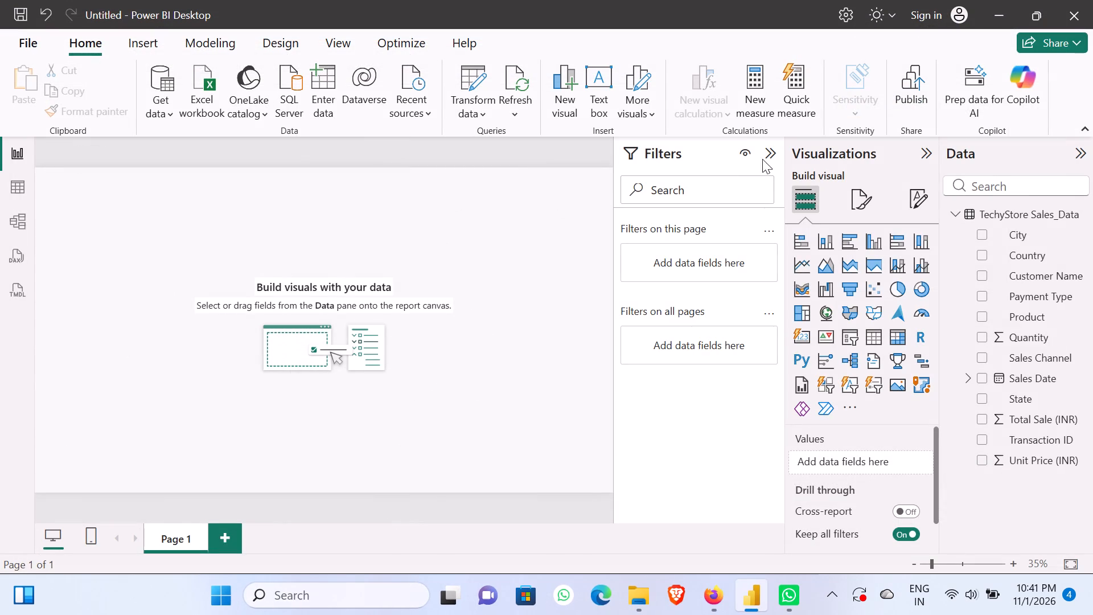
Close the blank TechyStore Sales_Data report in Power BI without saving it.
left_click(1069, 9)
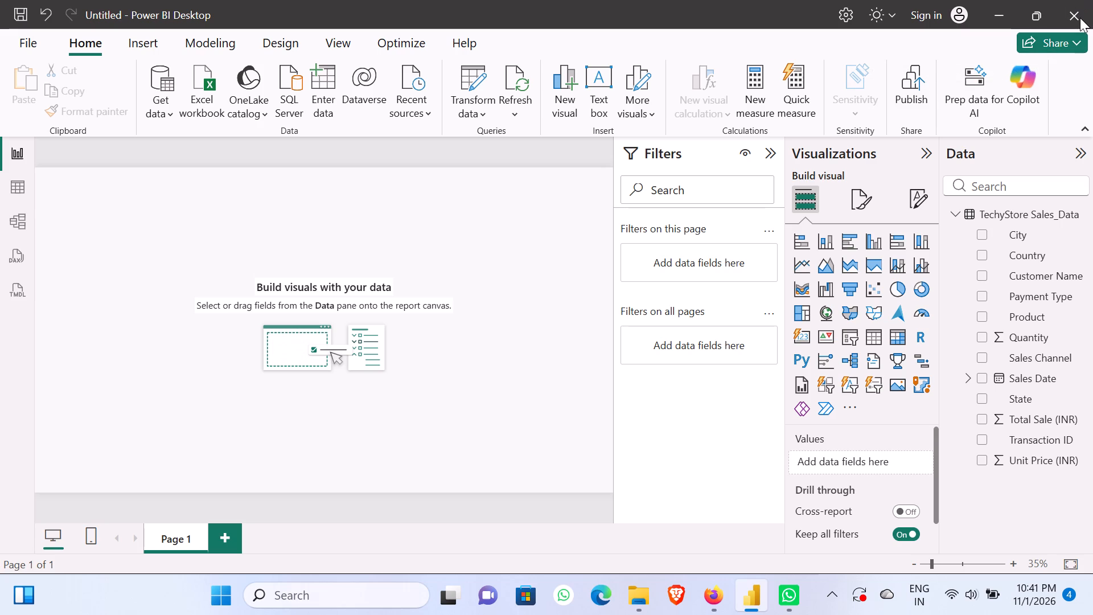
left_click(599, 328)
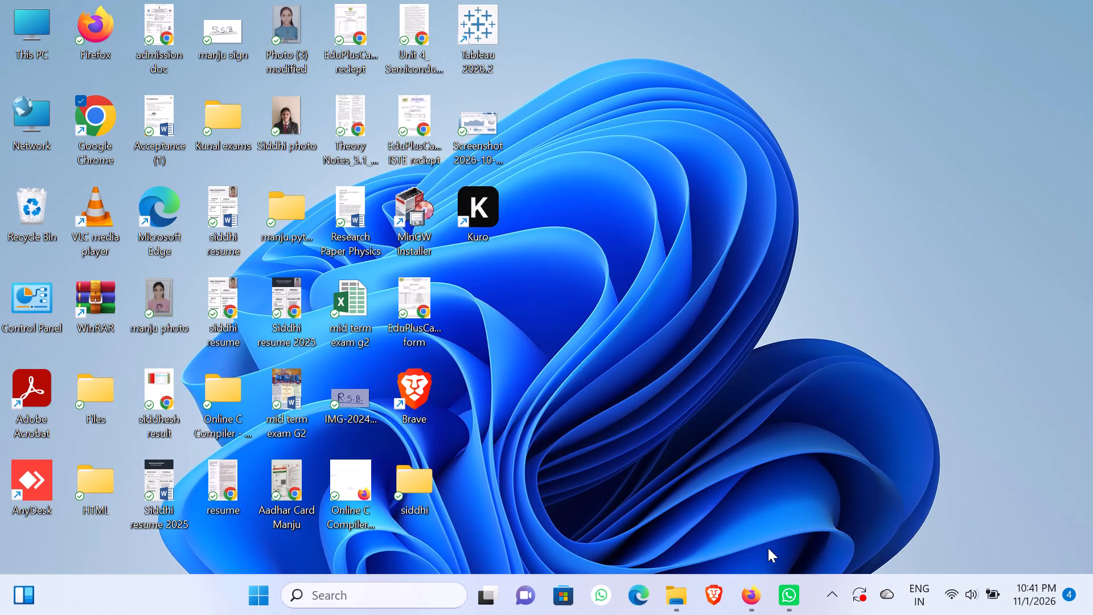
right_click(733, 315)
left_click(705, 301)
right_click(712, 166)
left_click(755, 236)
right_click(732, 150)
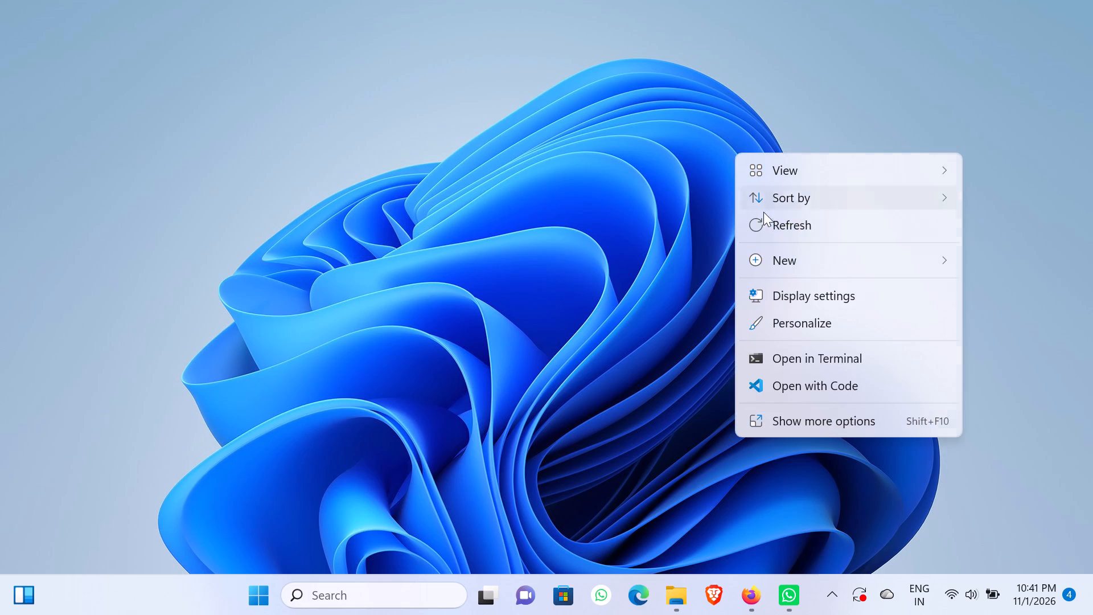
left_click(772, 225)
Launch Kuro from the desktop.
double_click(480, 218)
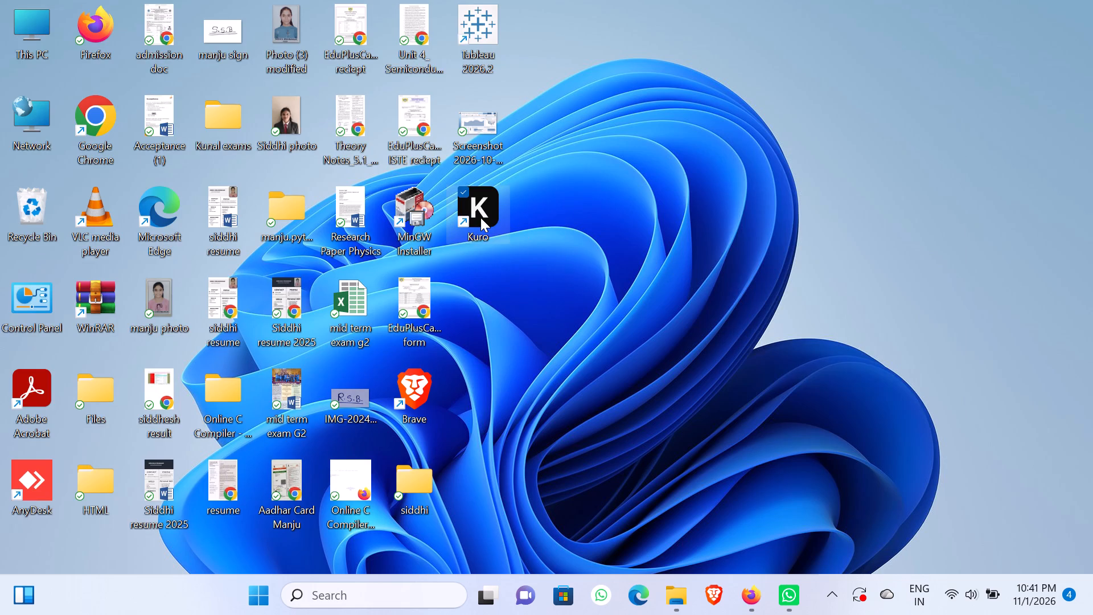